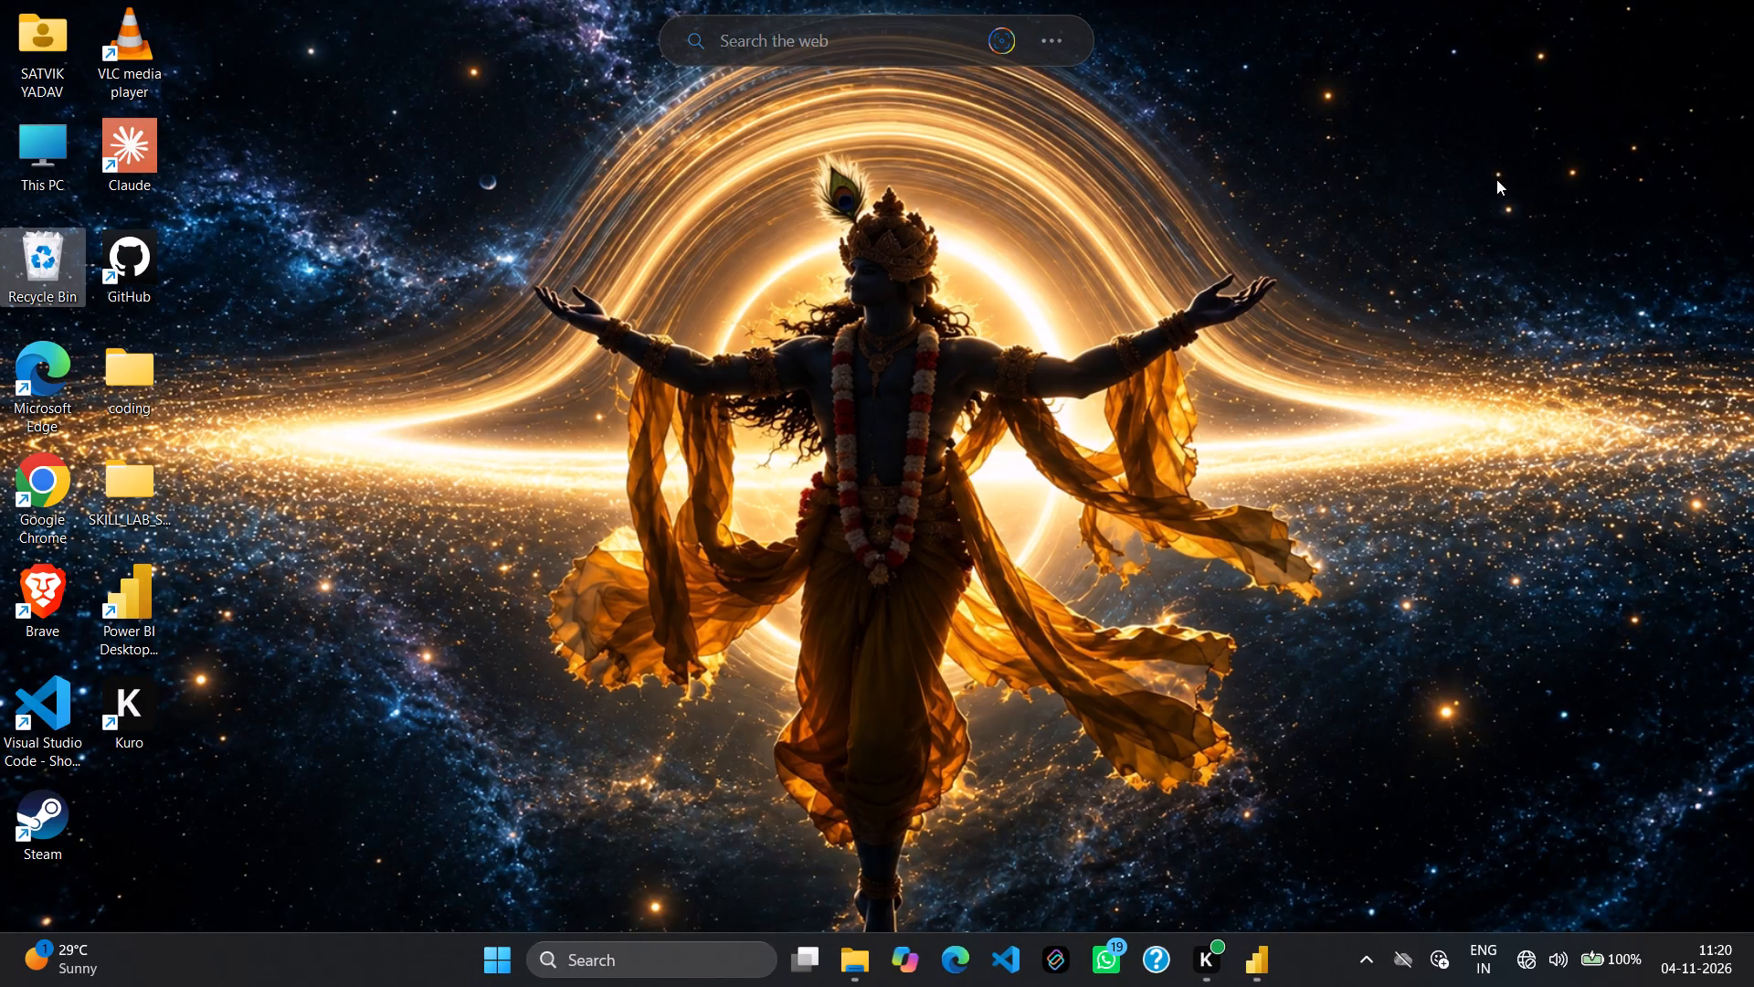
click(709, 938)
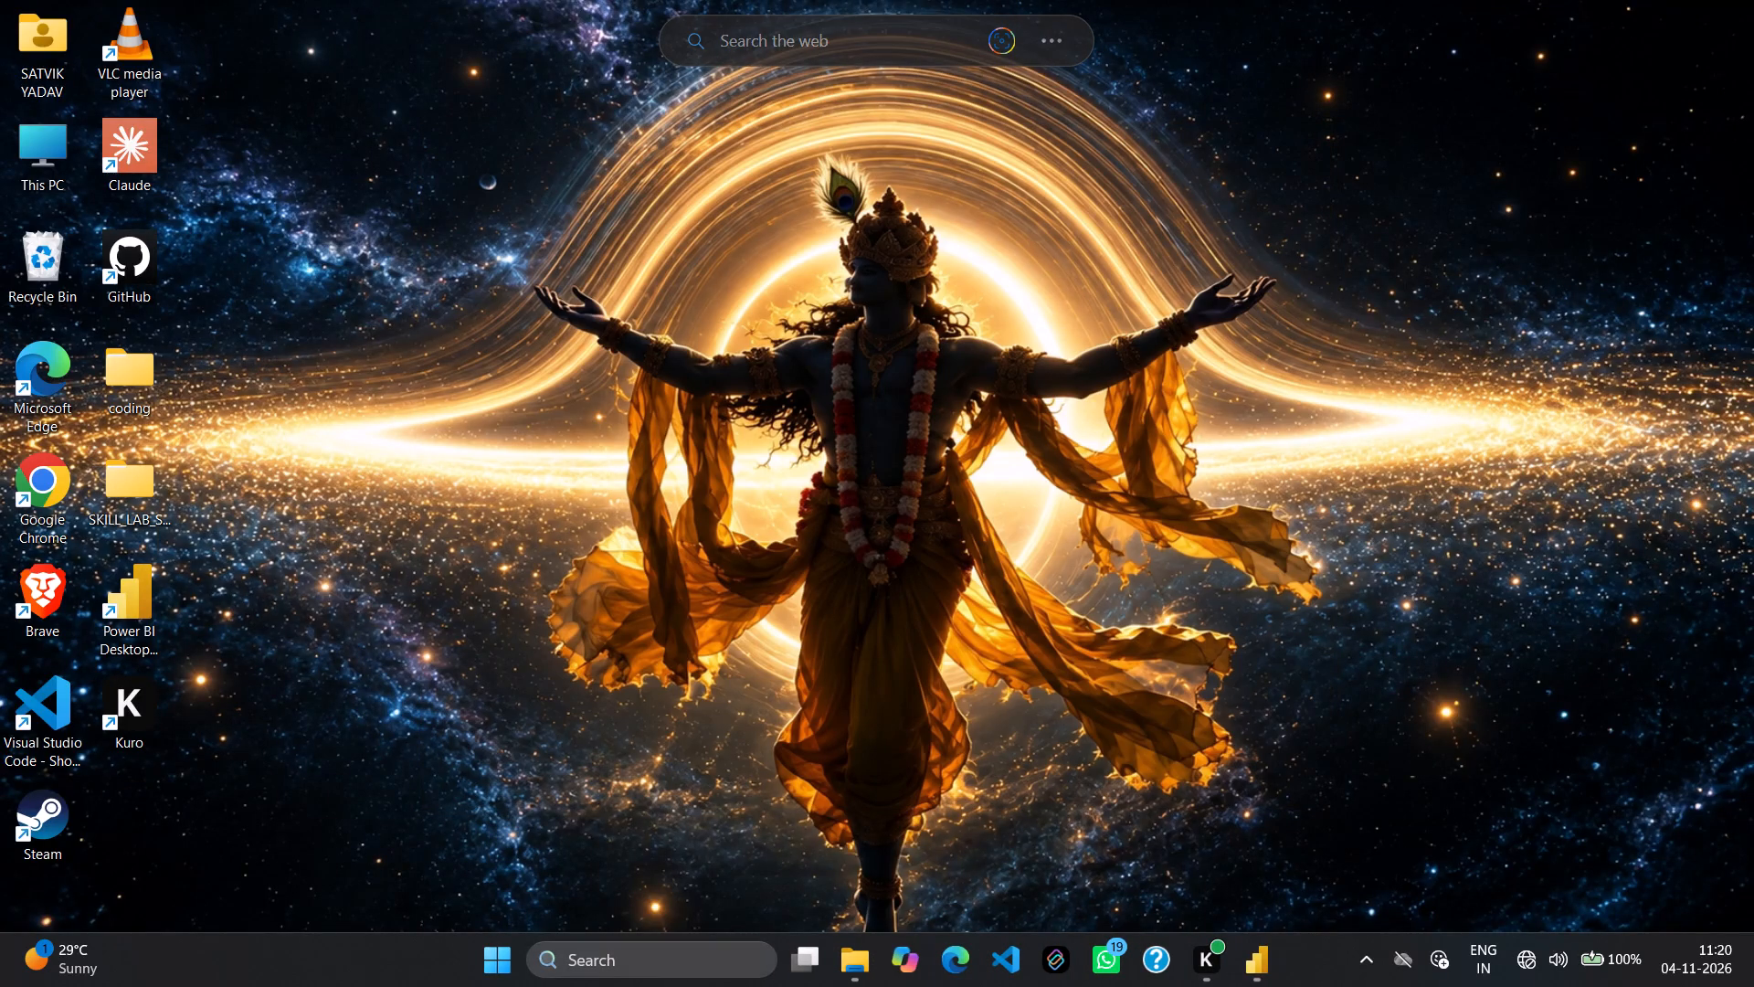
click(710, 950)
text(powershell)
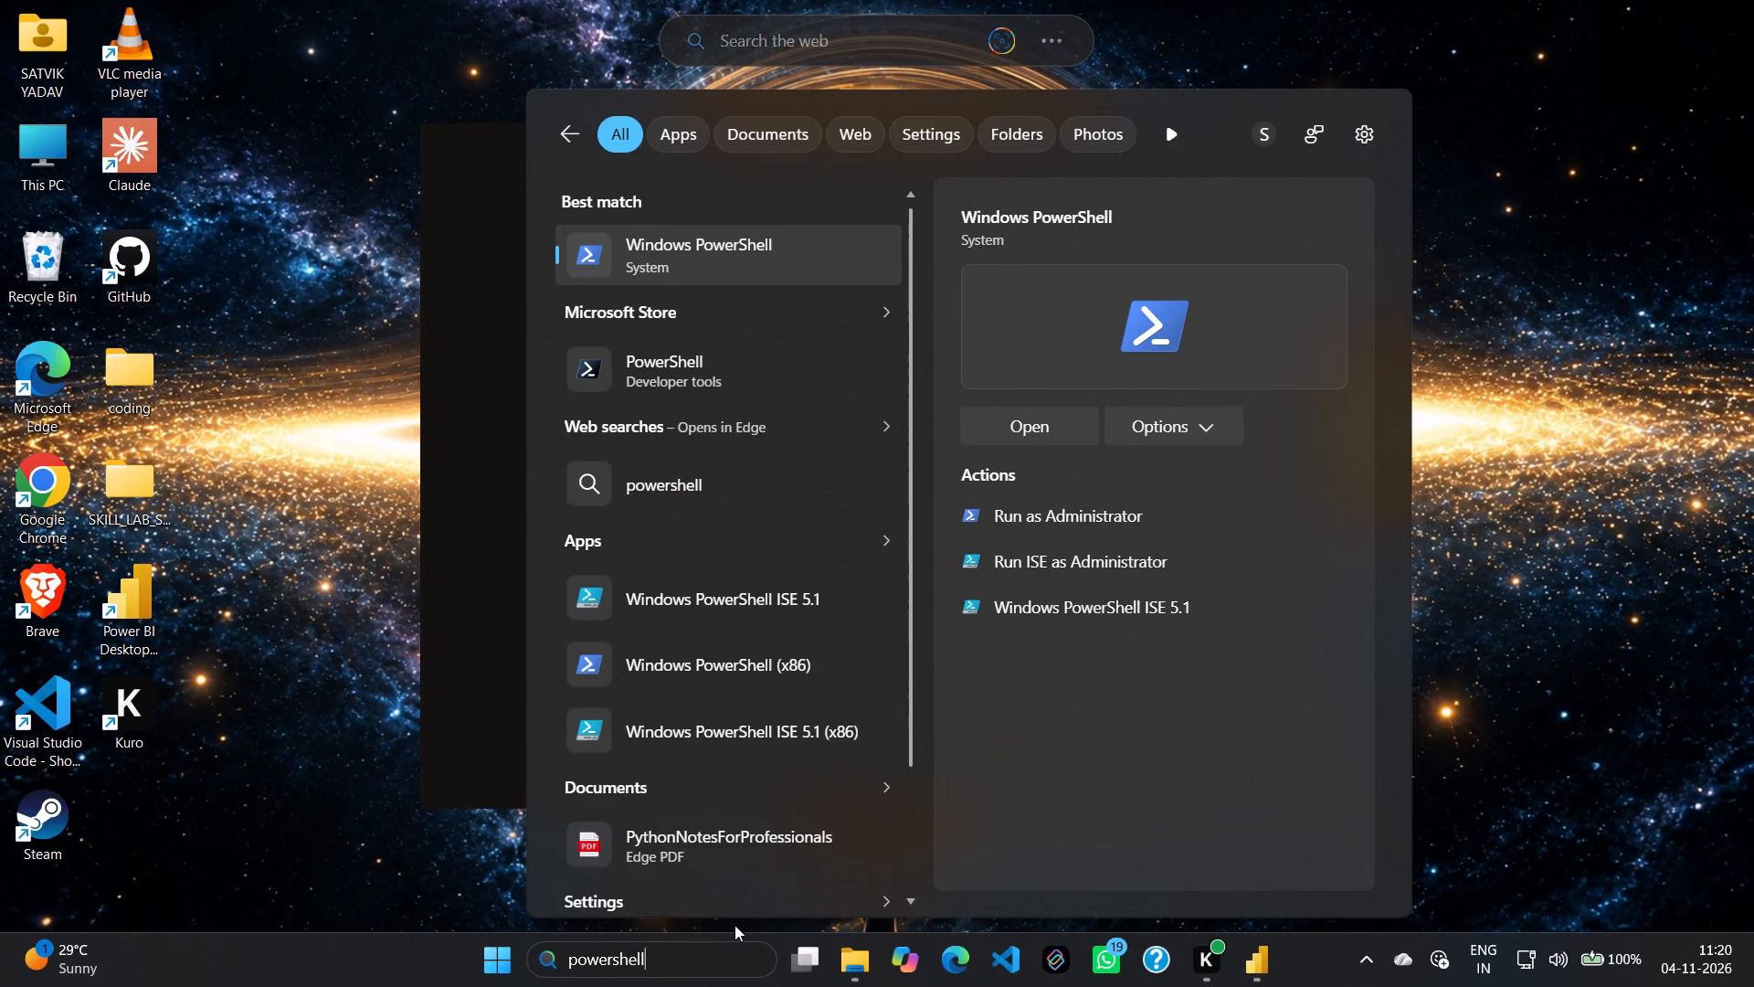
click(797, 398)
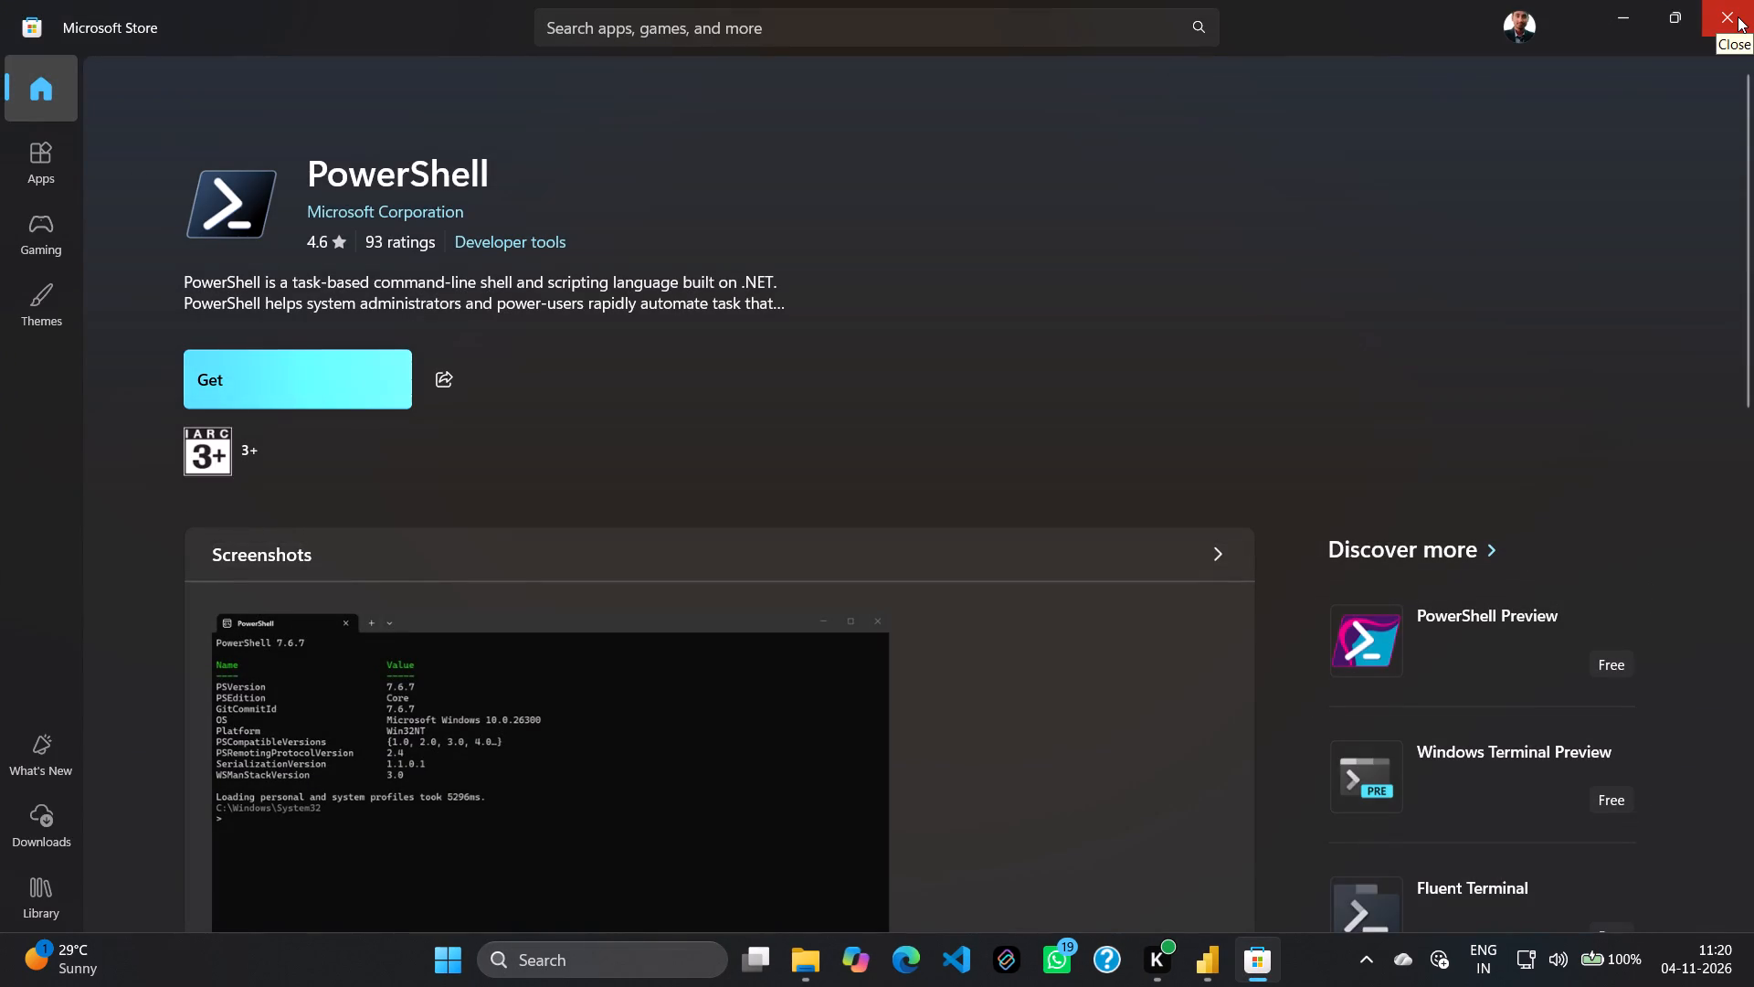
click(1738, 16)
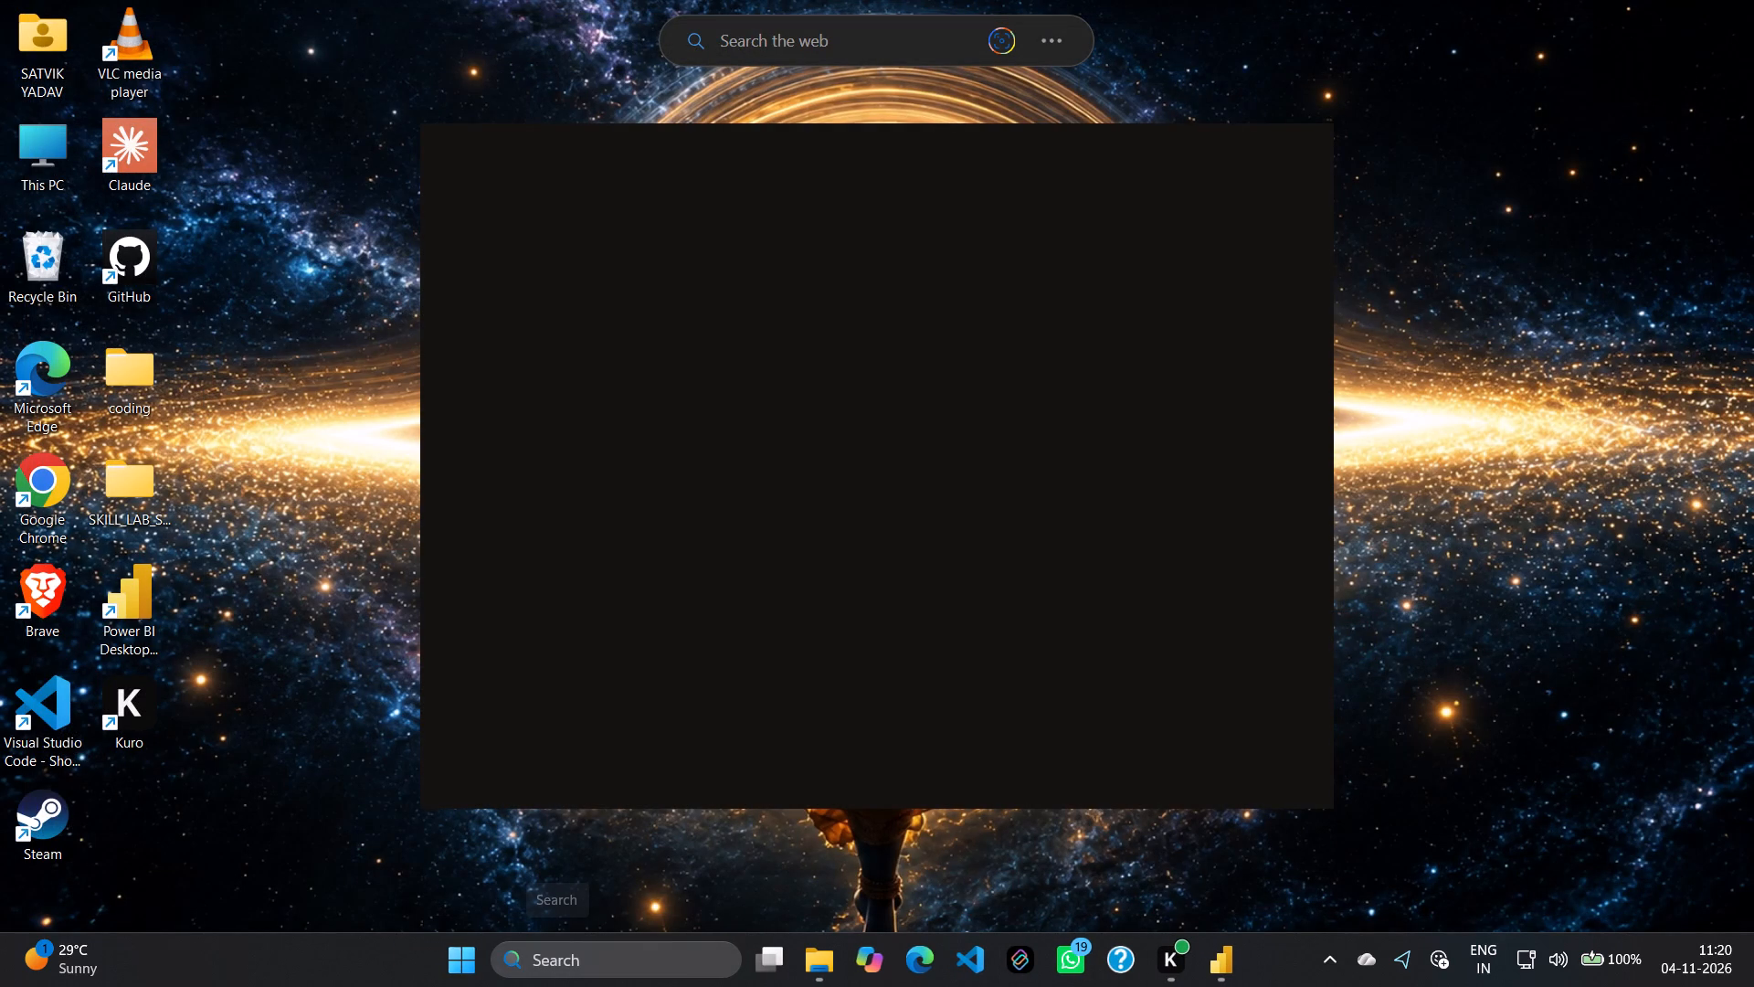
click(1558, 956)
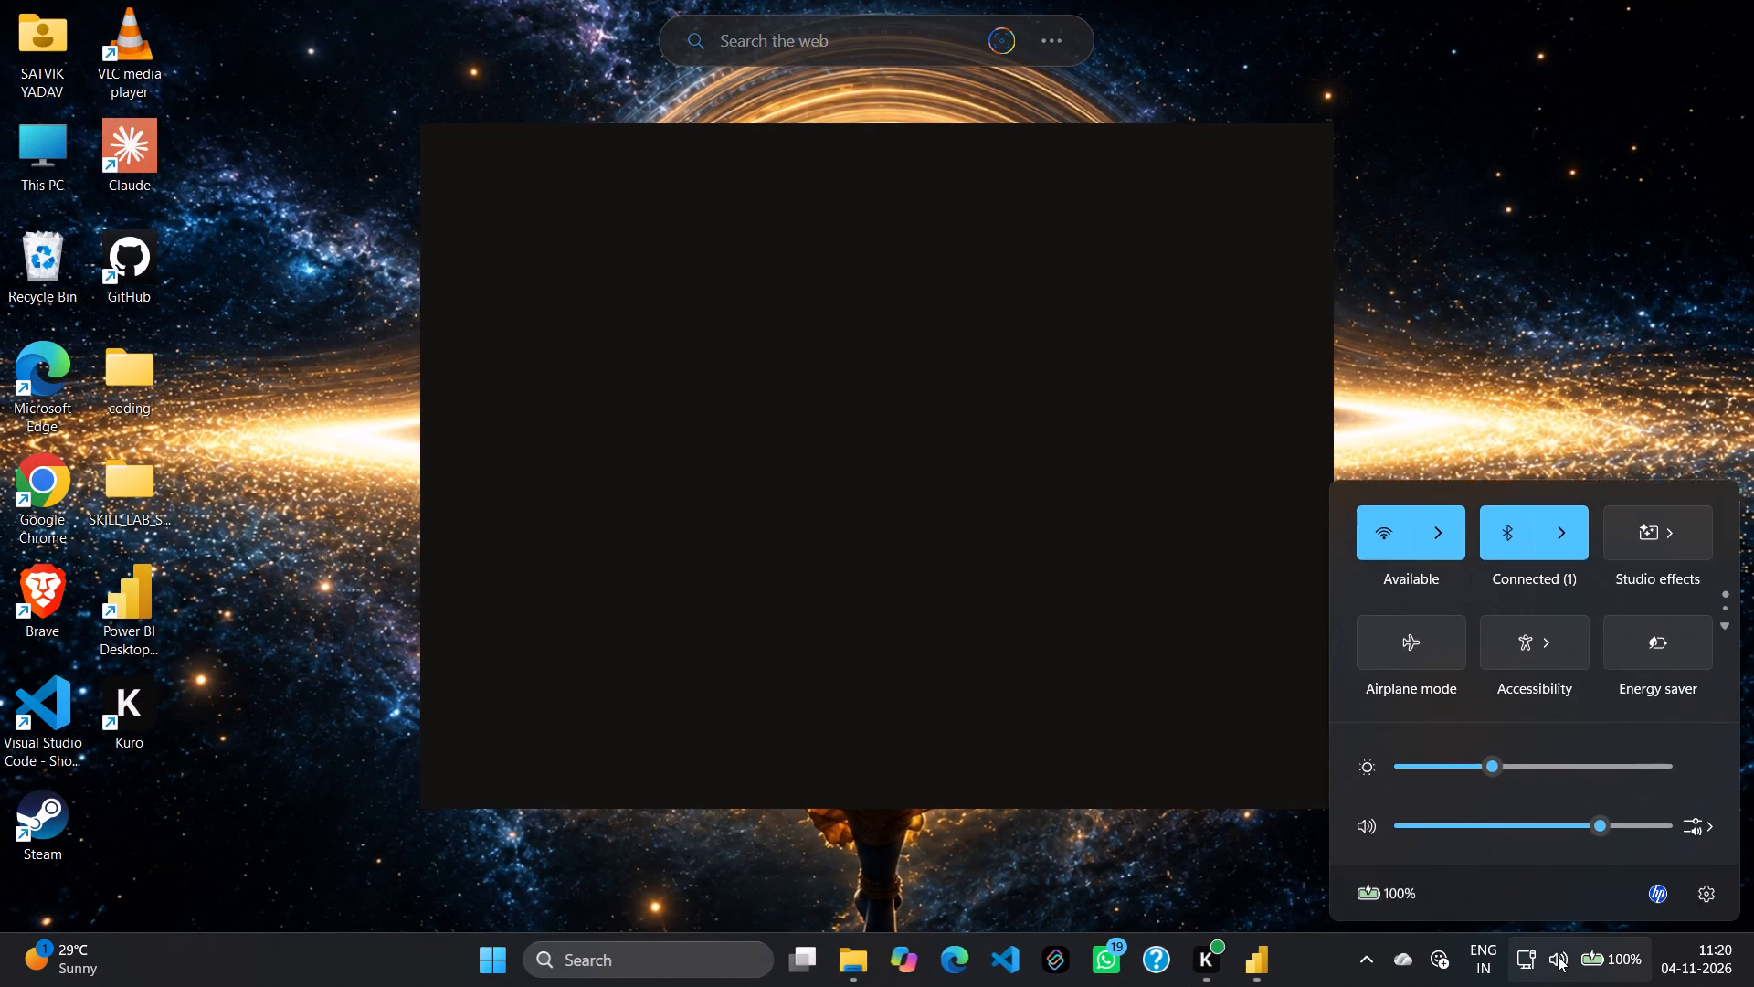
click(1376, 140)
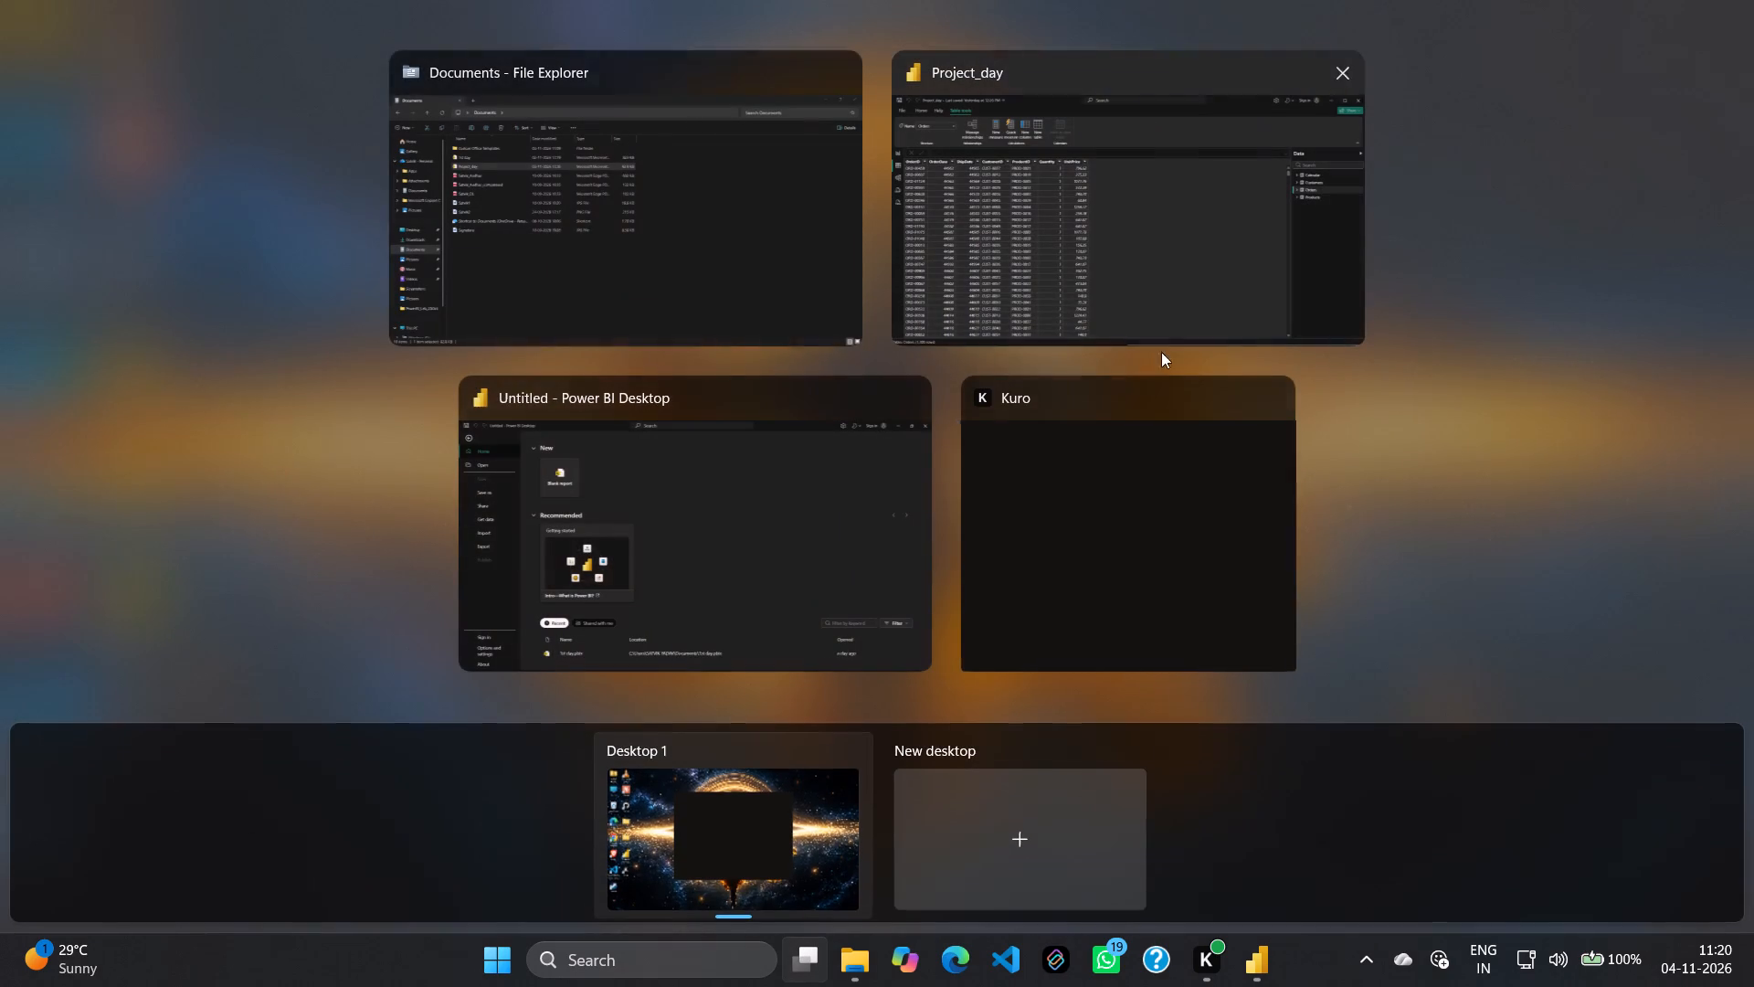
Switch to the Project_day report in Power BI Desktop, showing the Orders table data.
click(599, 243)
scroll(1165, 454, down, 3)
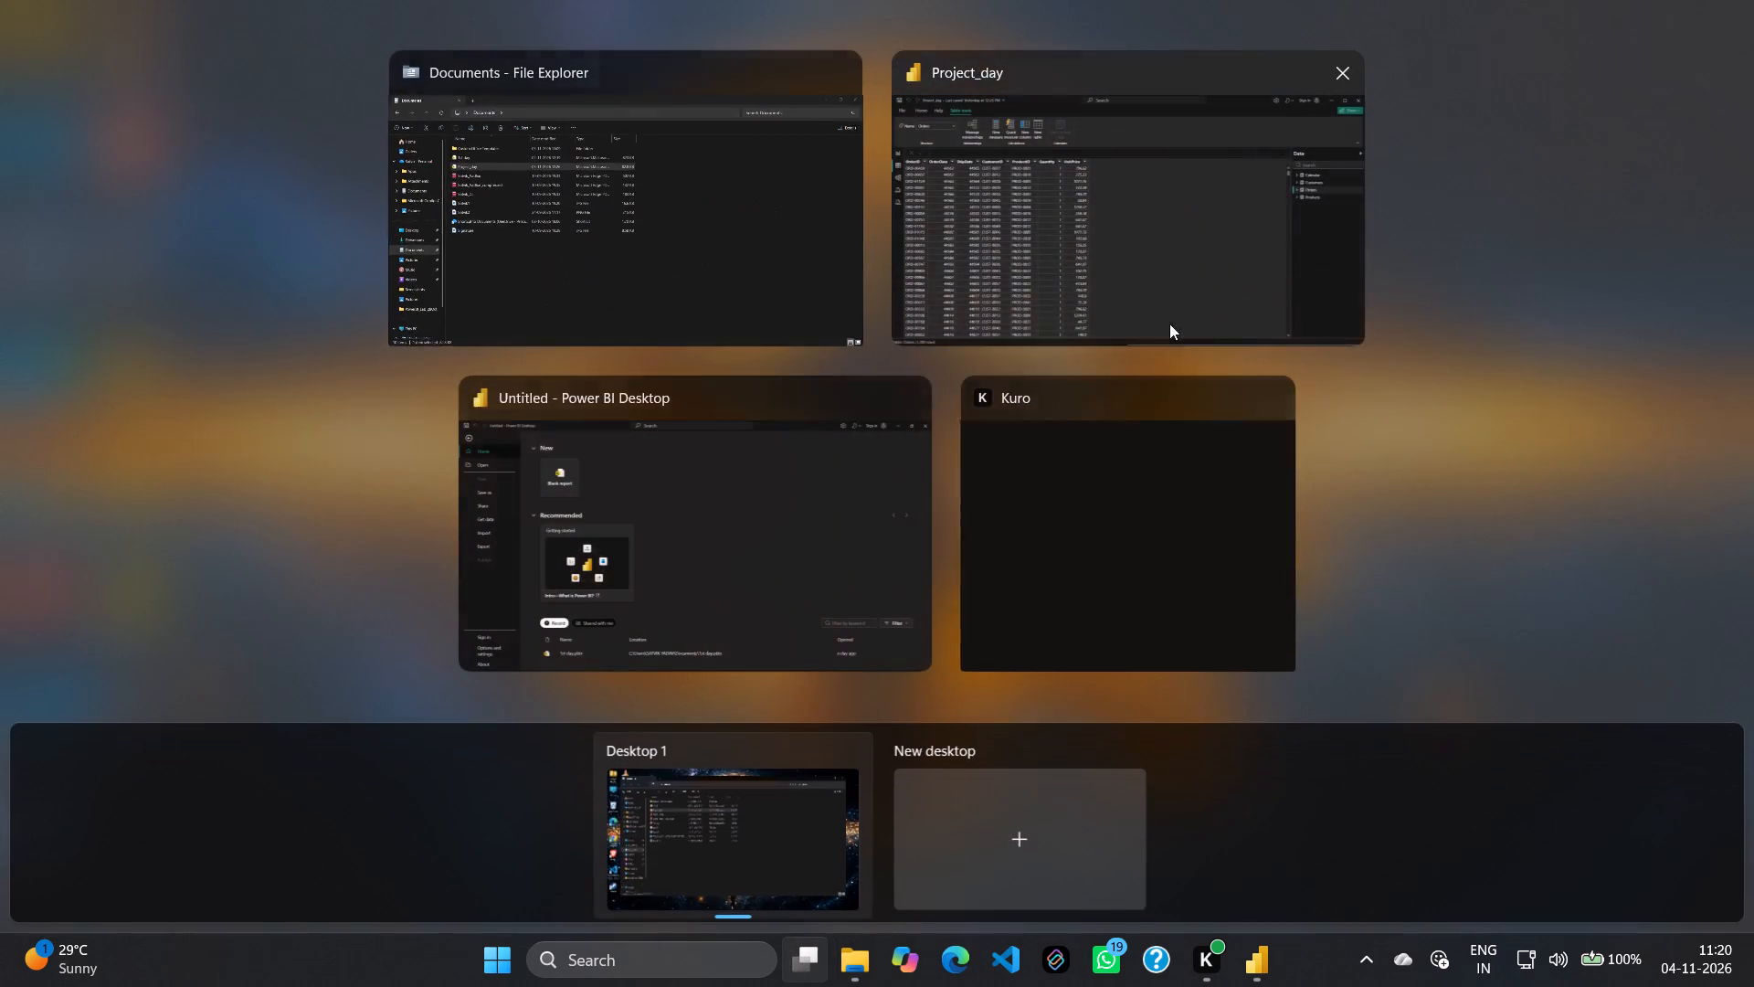
click(1134, 261)
scroll(745, 460, up, 3)
scroll(741, 452, down, 1)
scroll(734, 445, up, 5)
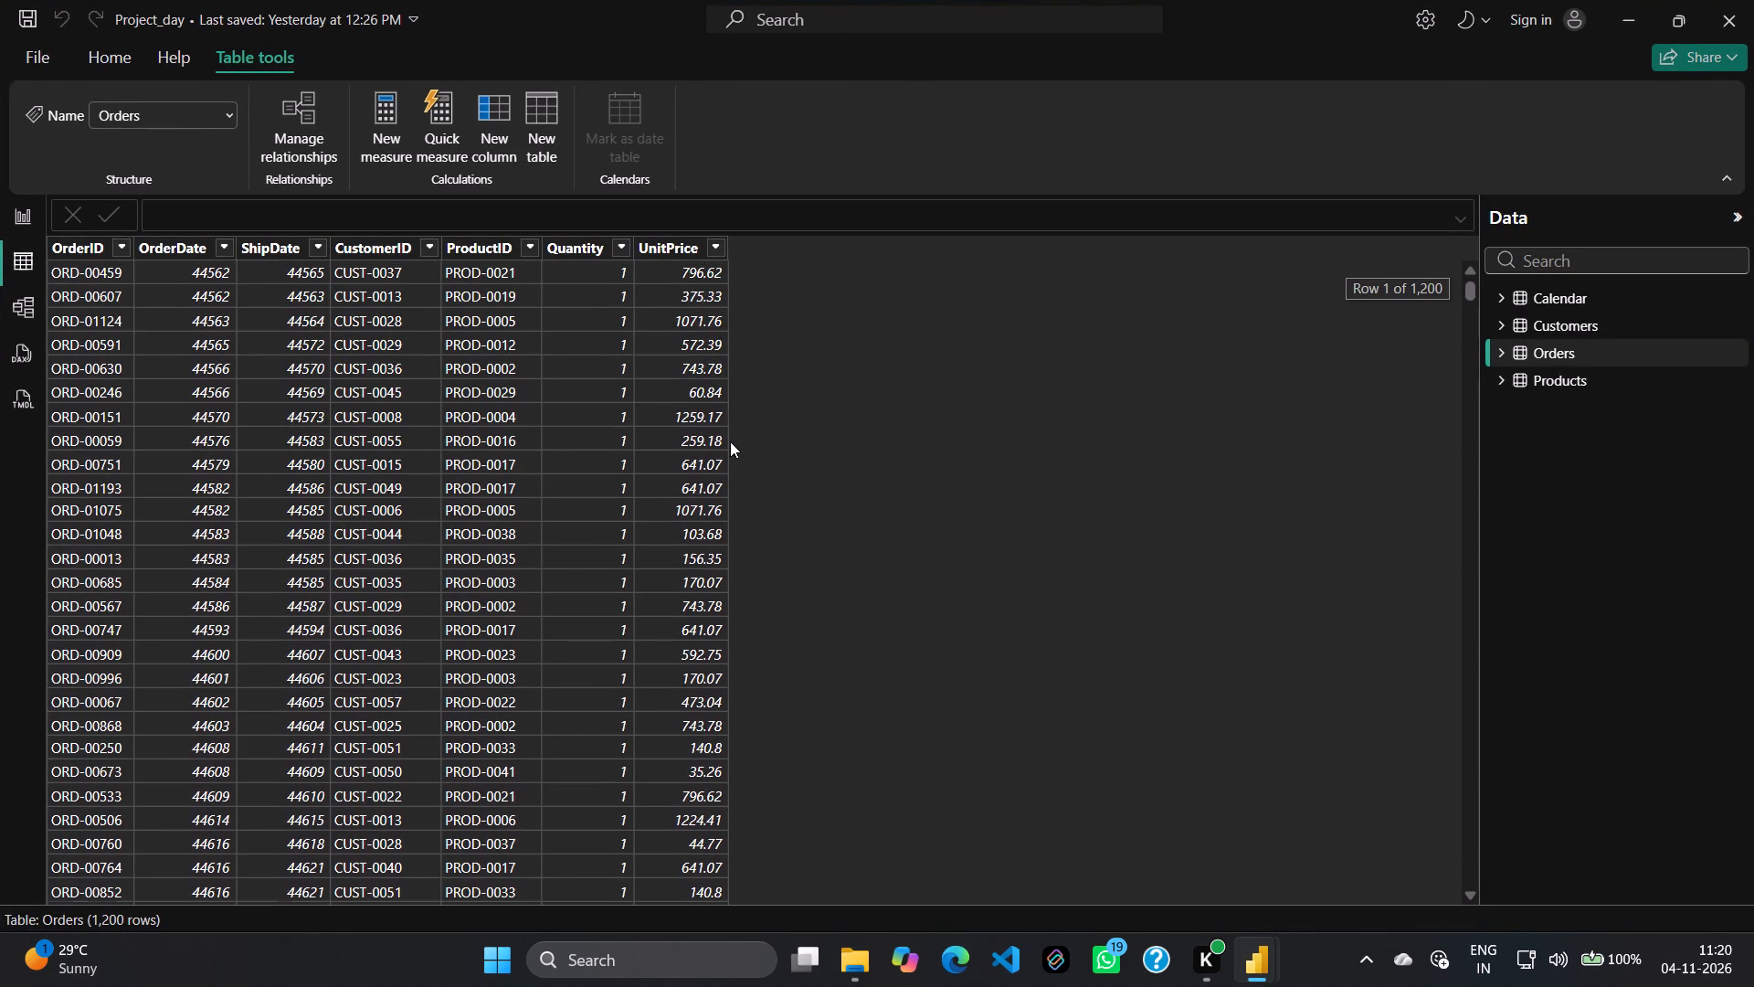
scroll(730, 441, up, 5)
Expand the Orders table's fields and add a new calculated column to the table.
click(1547, 360)
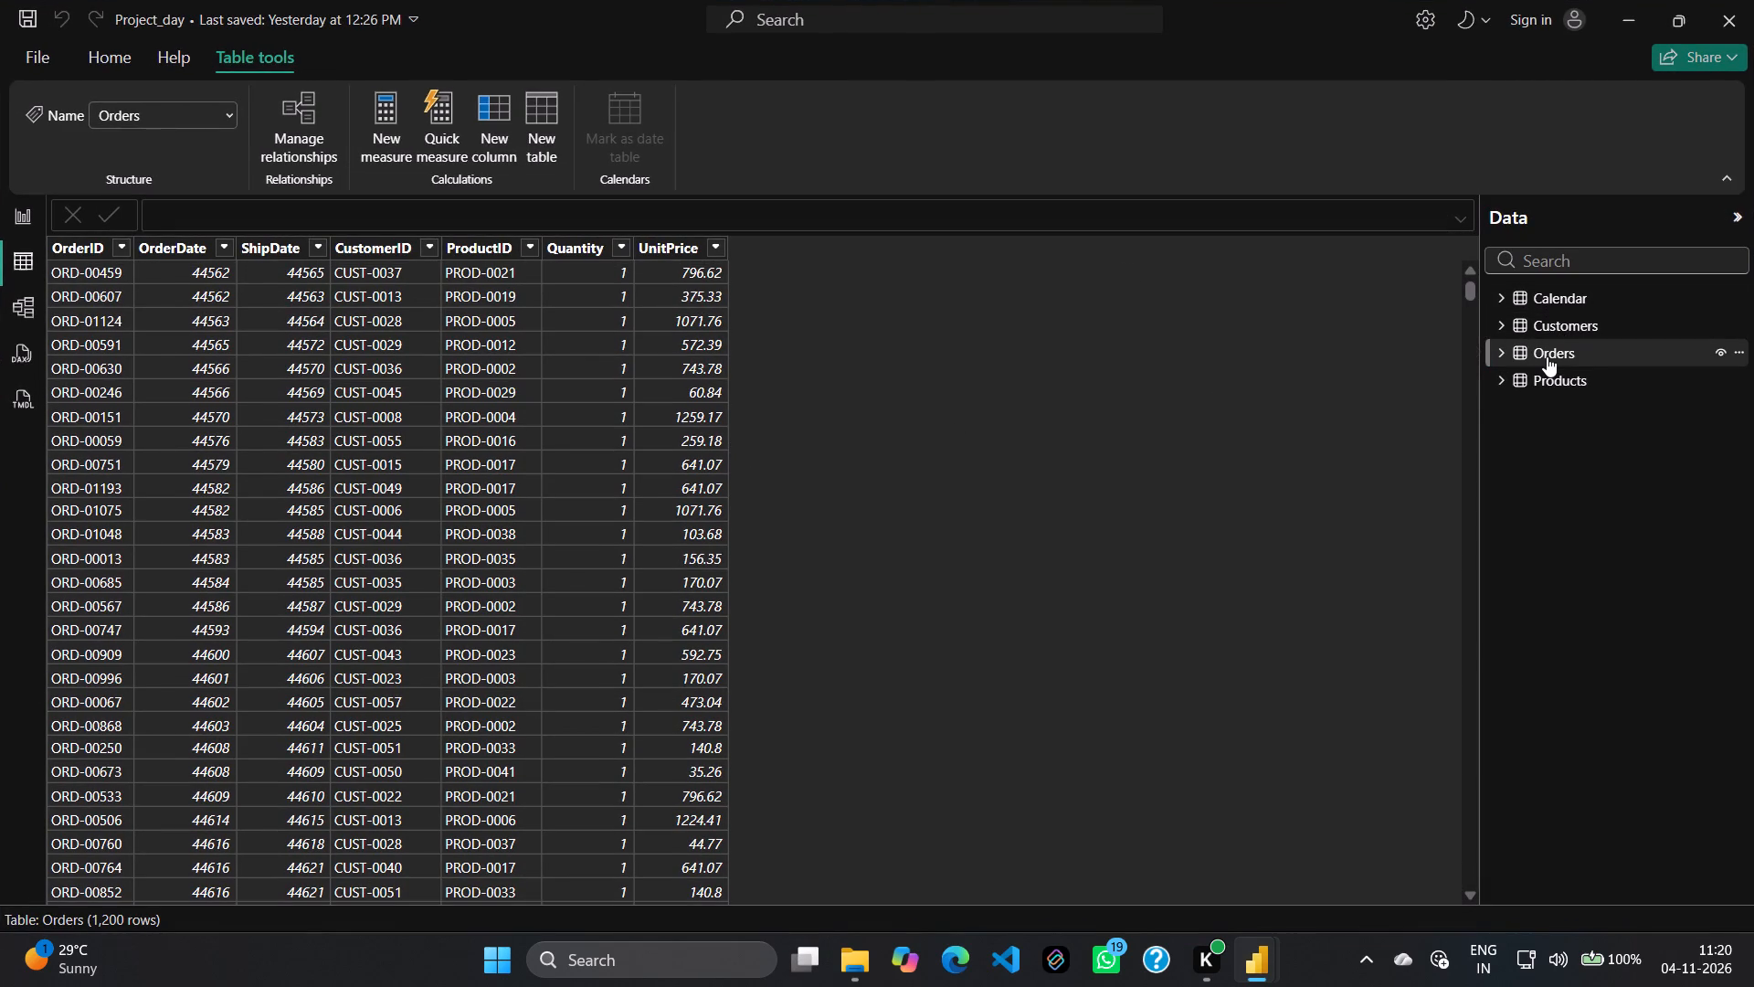
click(1547, 356)
click(1506, 349)
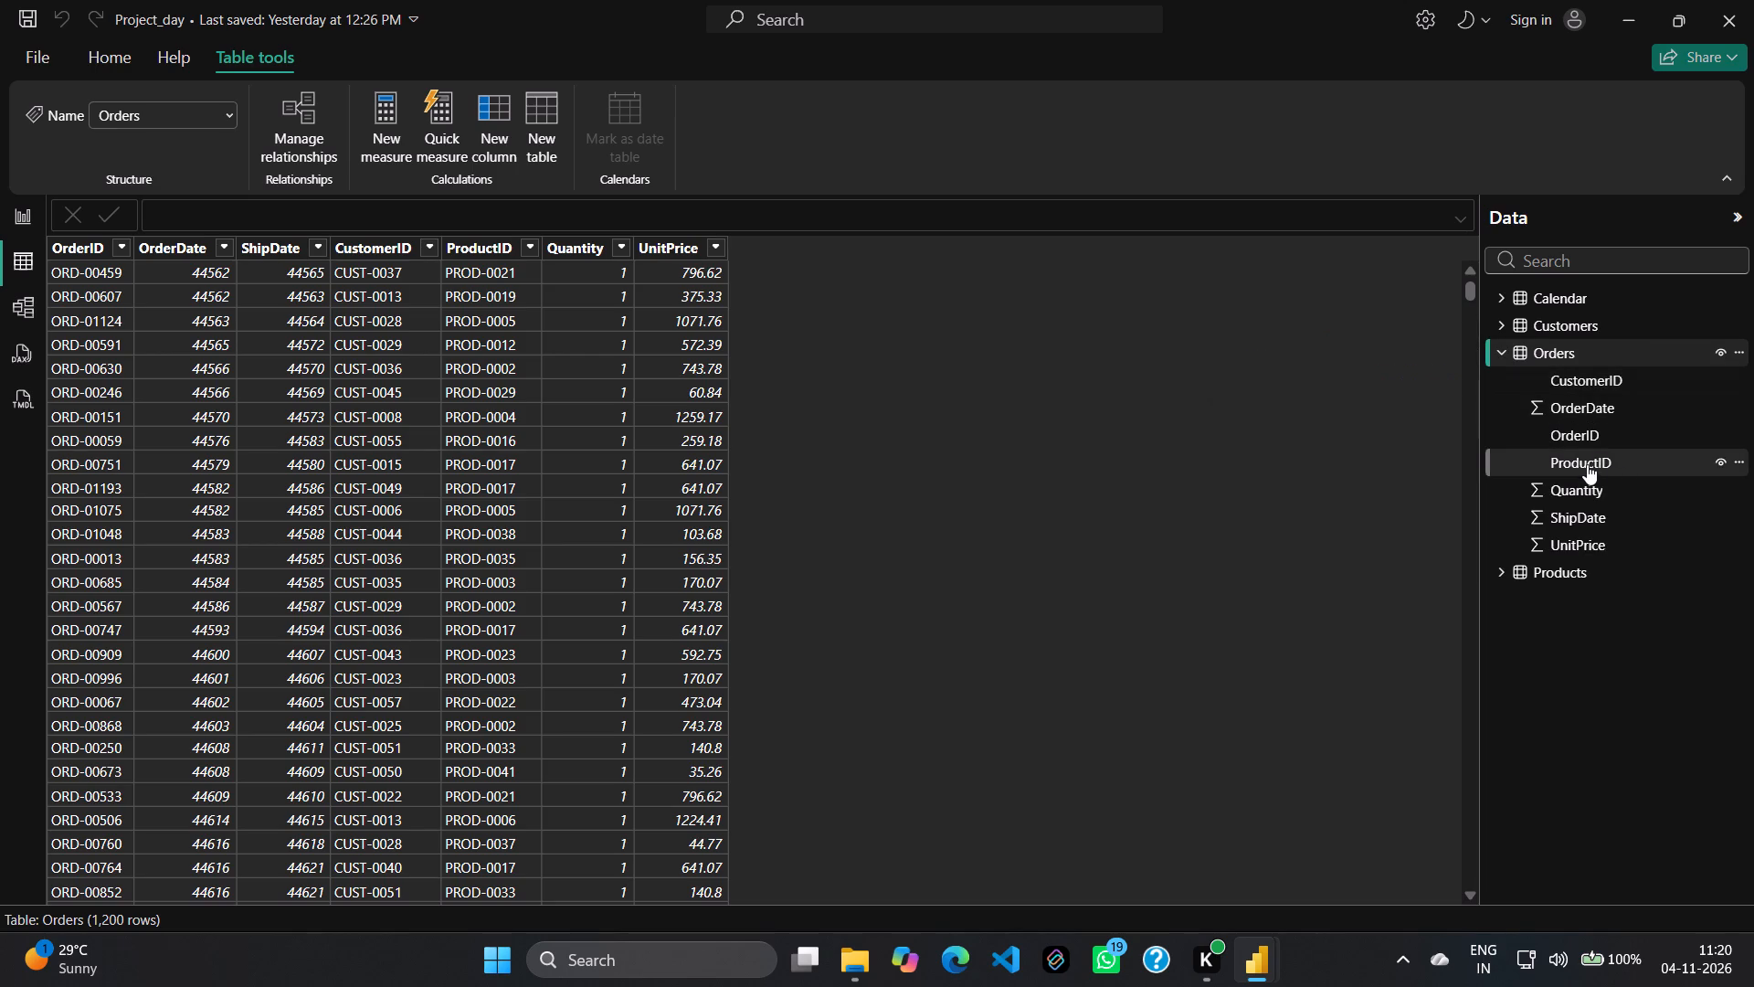
click(1588, 439)
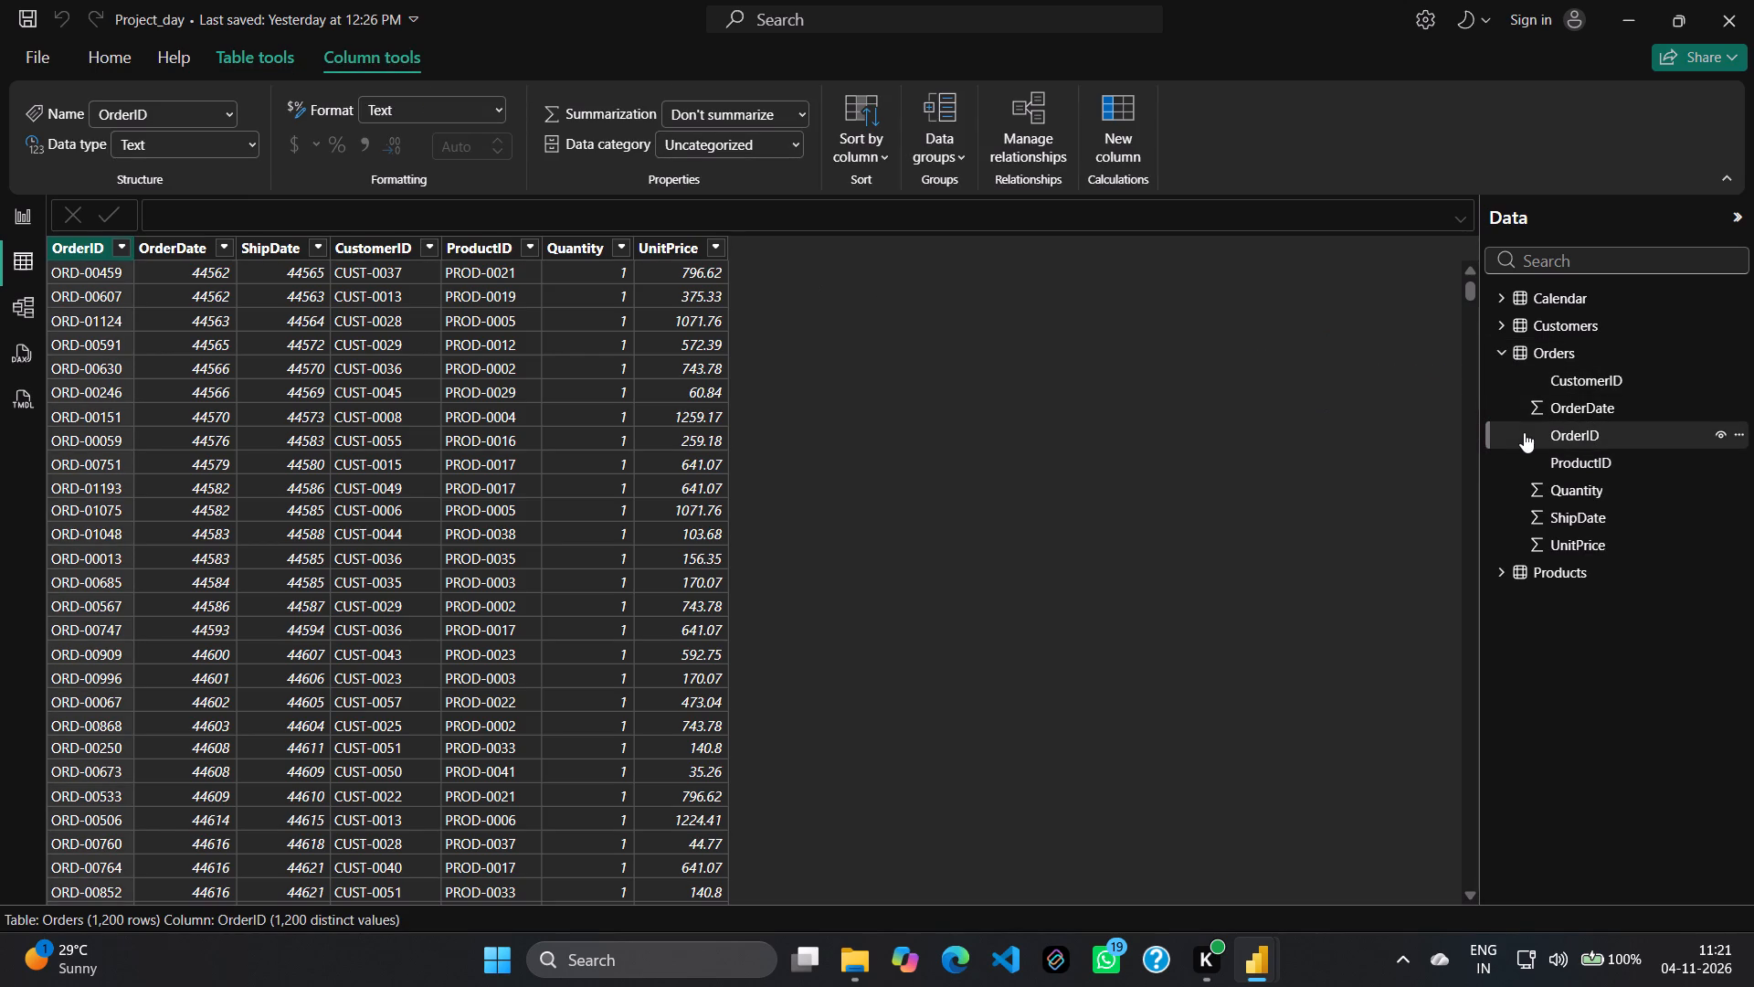
right_click(1588, 440)
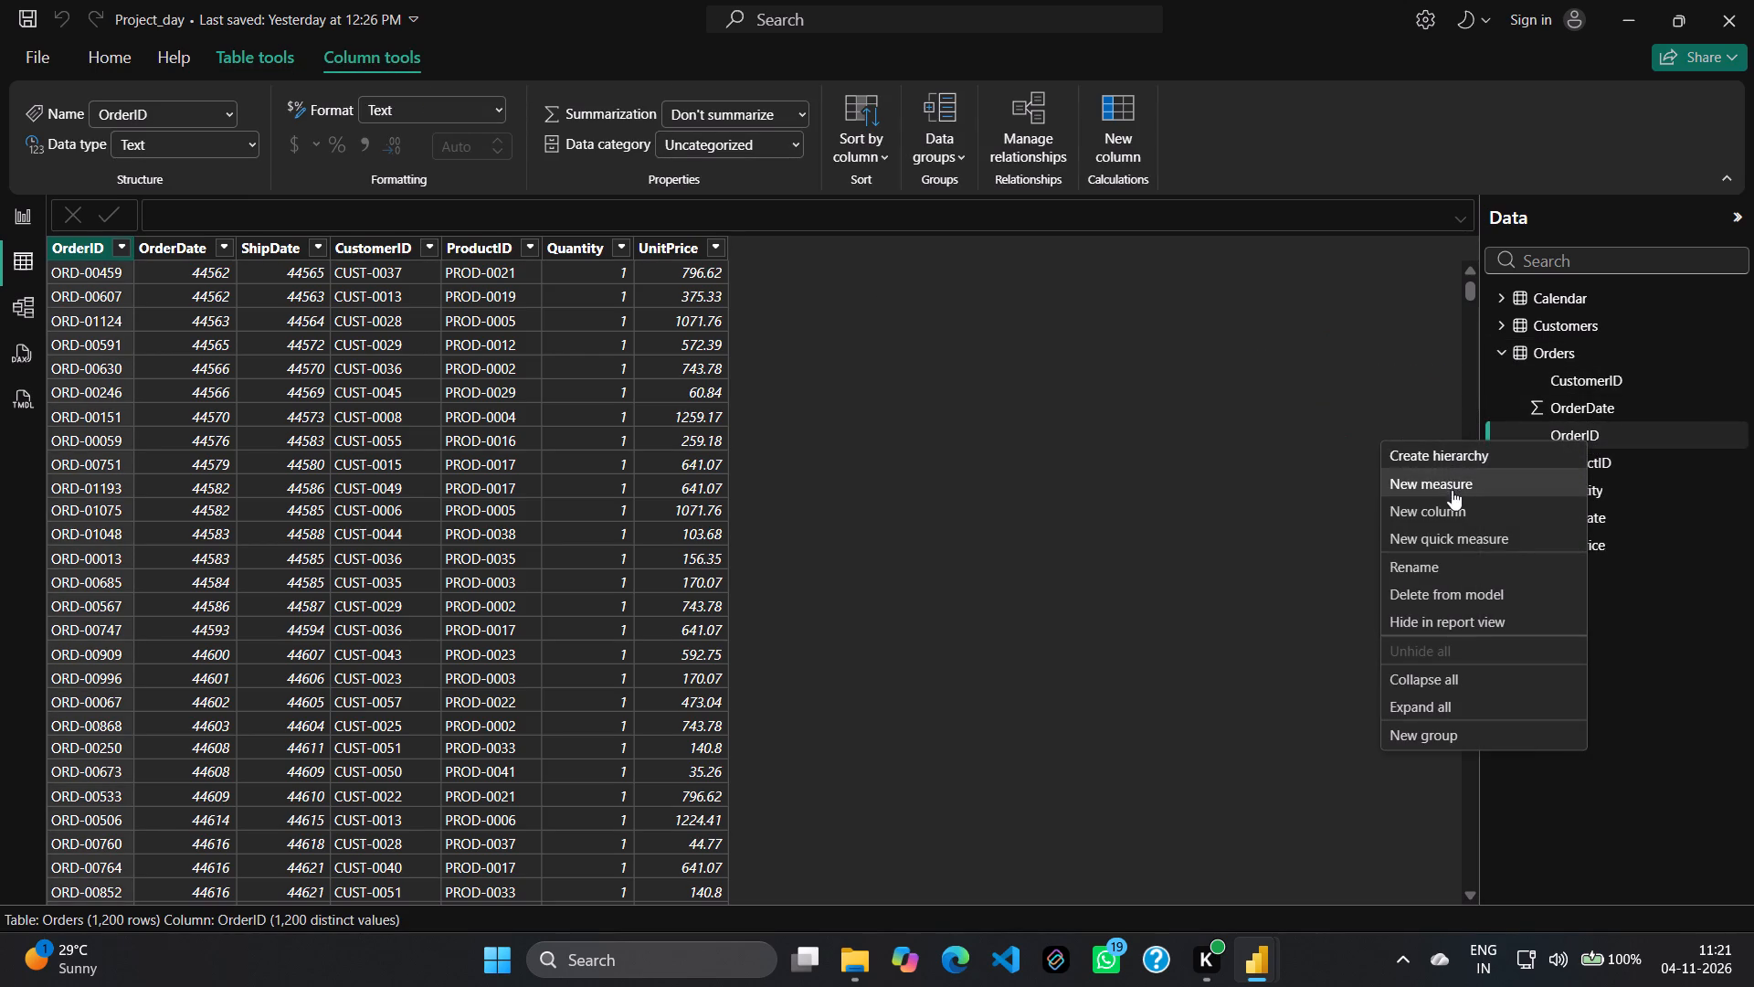
click(1456, 515)
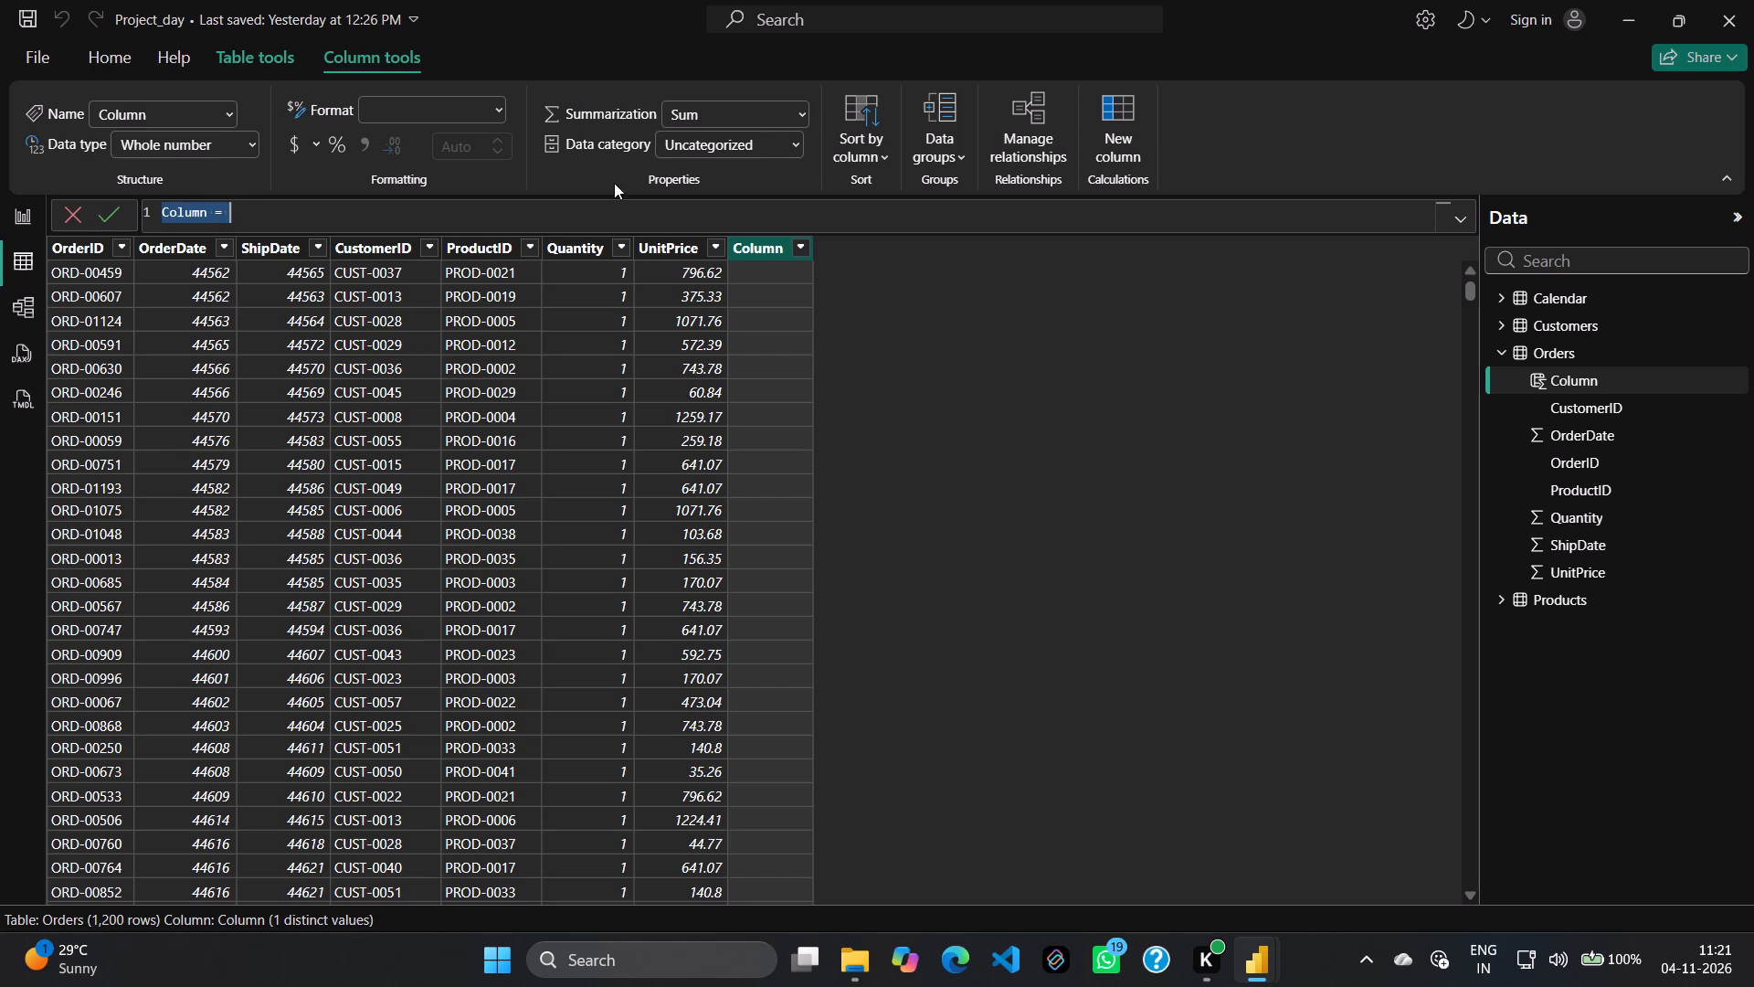
Replace the new column's default formula text with the name and equals sign "Discount Range =".
key(BackSpace)
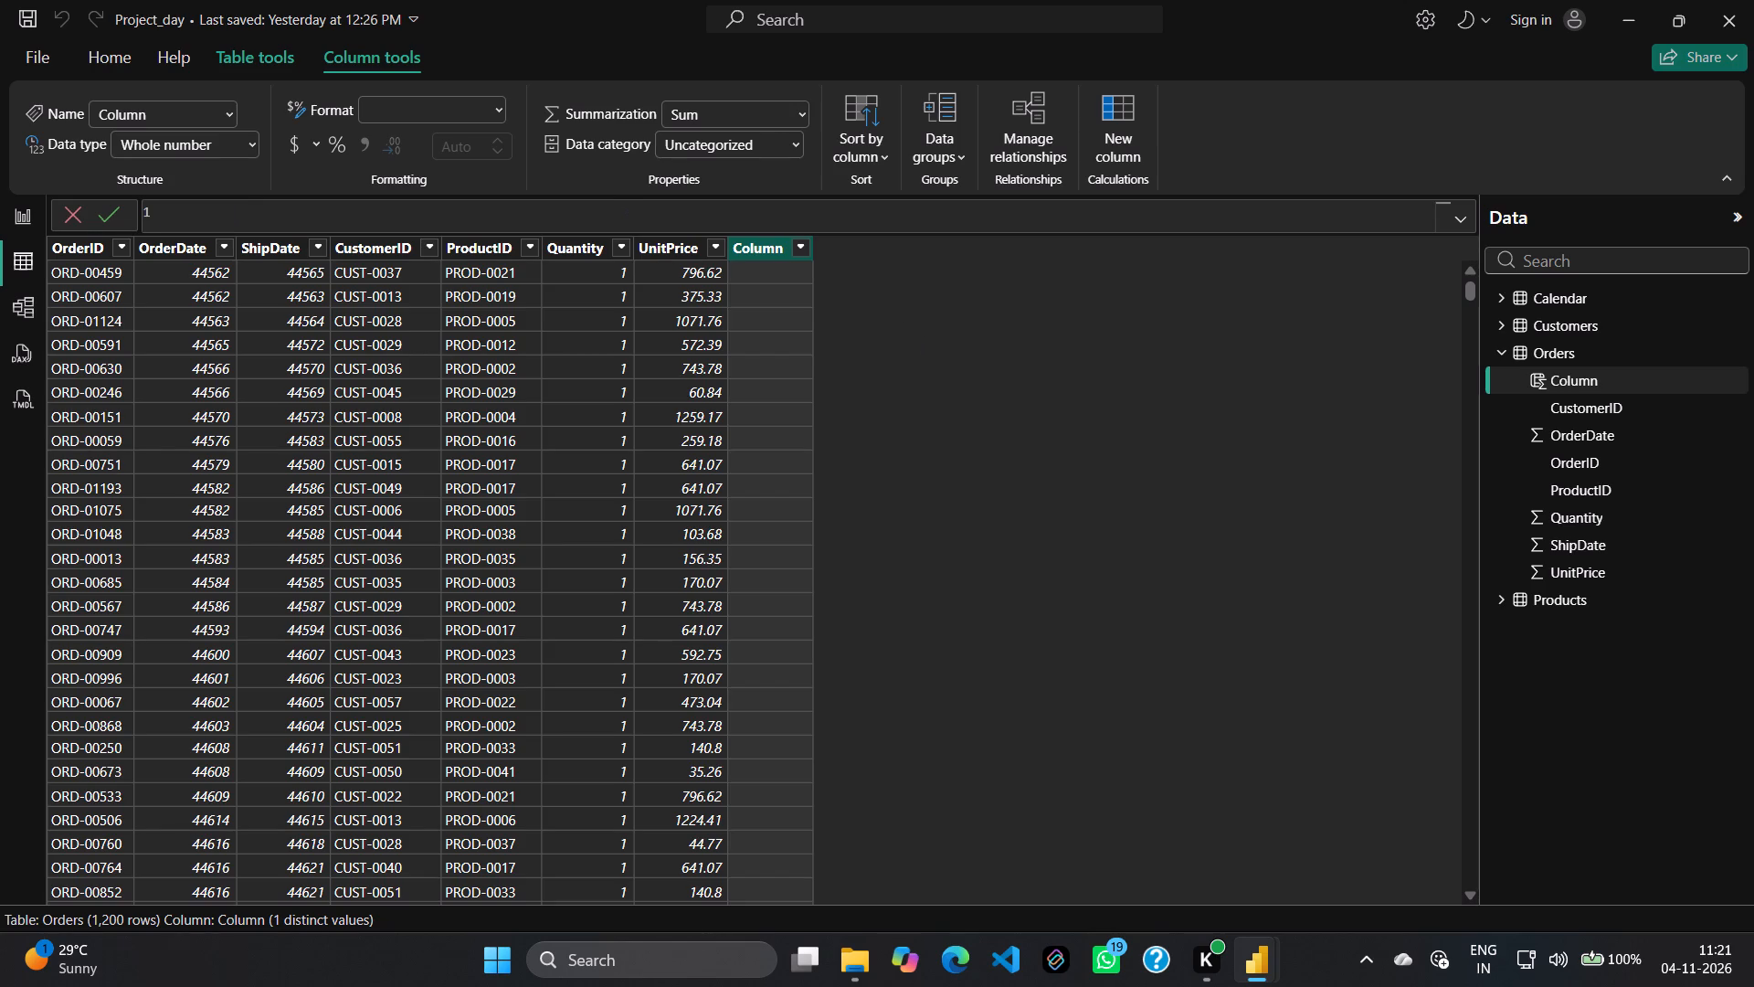
text(discount)
key(space)
key(BackSpace)
key(BackSpace)
key(BackSpace)
key(BackSpace)
key(BackSpace)
key(BackSpace)
key(BackSpace)
key(BackSpace)
key(BackSpace)
key(BackSpace)
key(BackSpace)
key(BackSpace)
key(BackSpace)
key(BackSpace)
key(BackSpace)
key(BackSpace)
text(Discount)
key(space)
text(Range)
key(space)
key(space)
key(BackSpace)
key(BackSpace)
key(space)
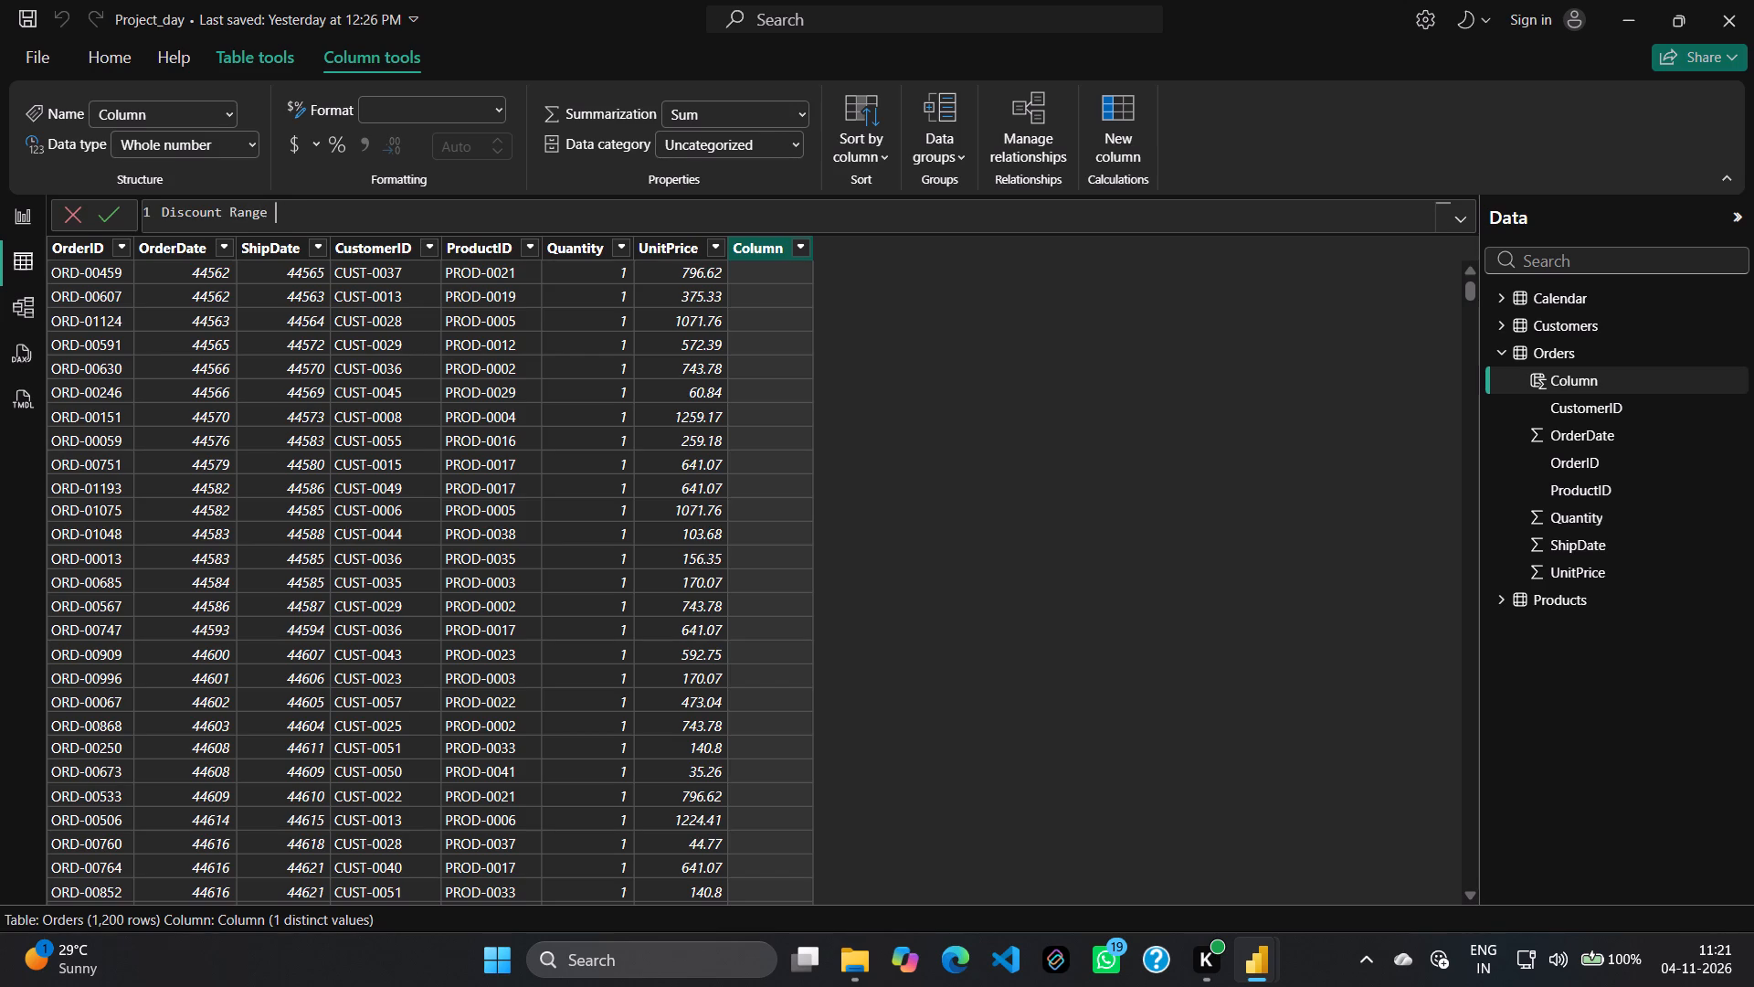
text(=)
key(space)
Start the Discount Range formula with the condition text "if(Orders(Discount)".
text(if)
key(shift+parenleft)
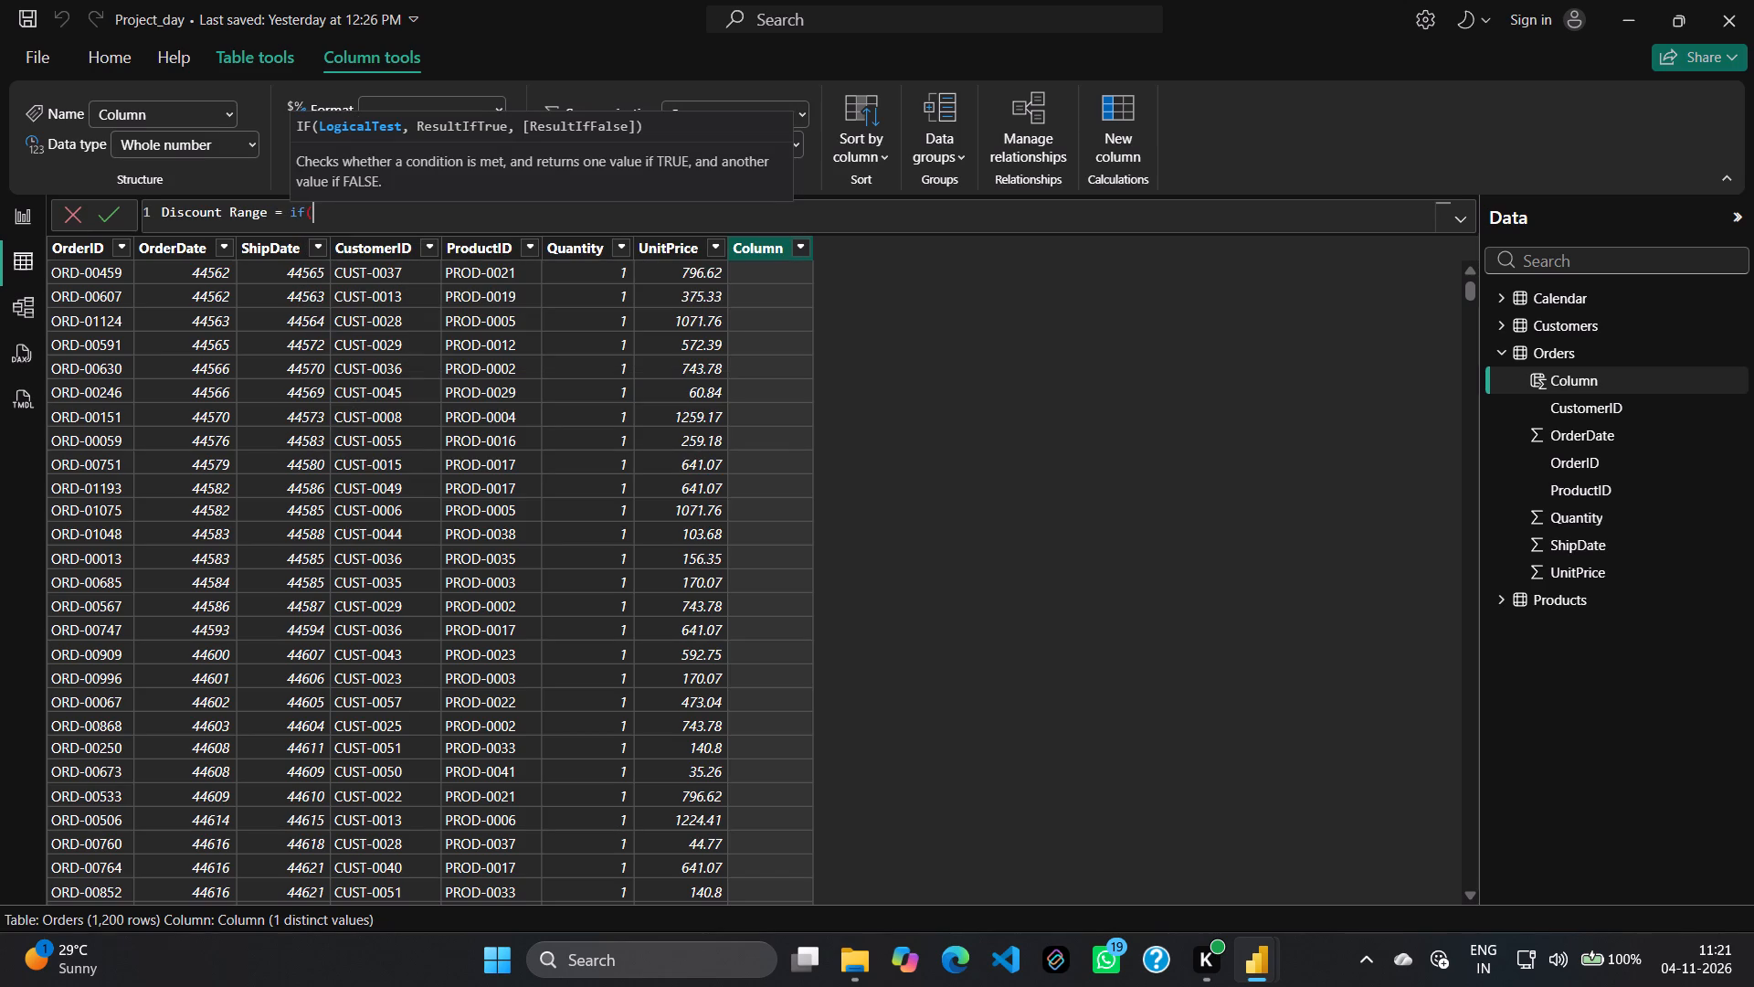
text(Ord)
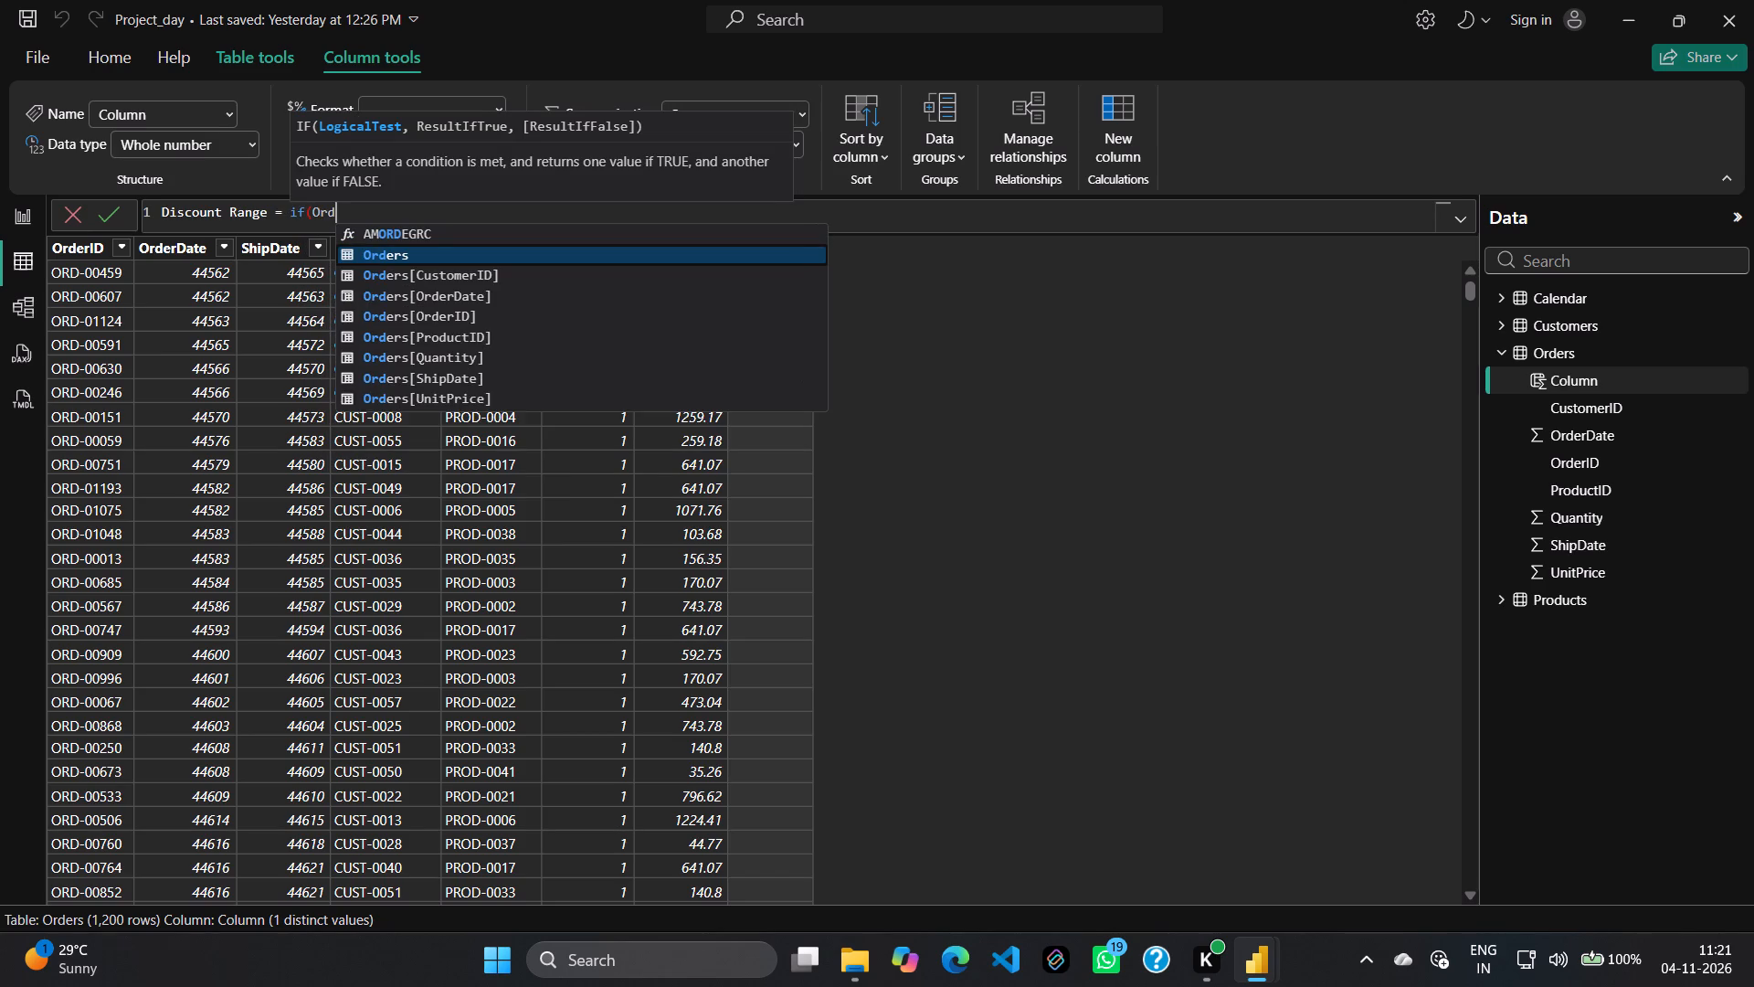
text(er)
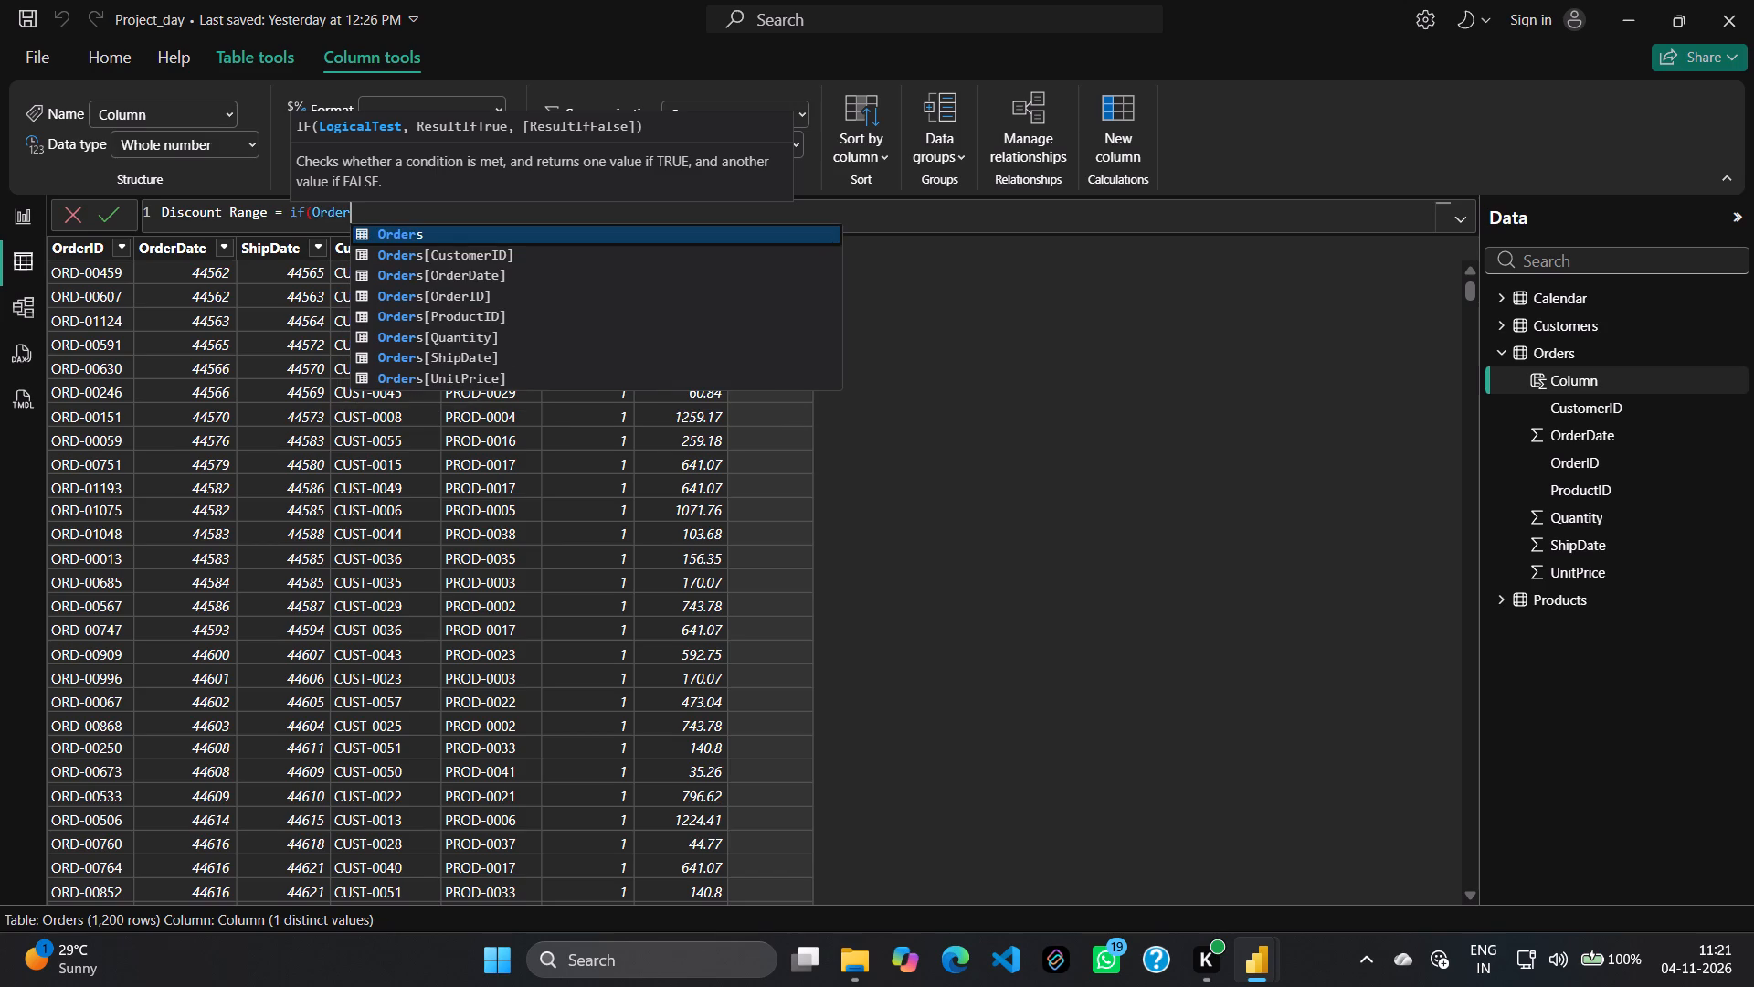
text(s()
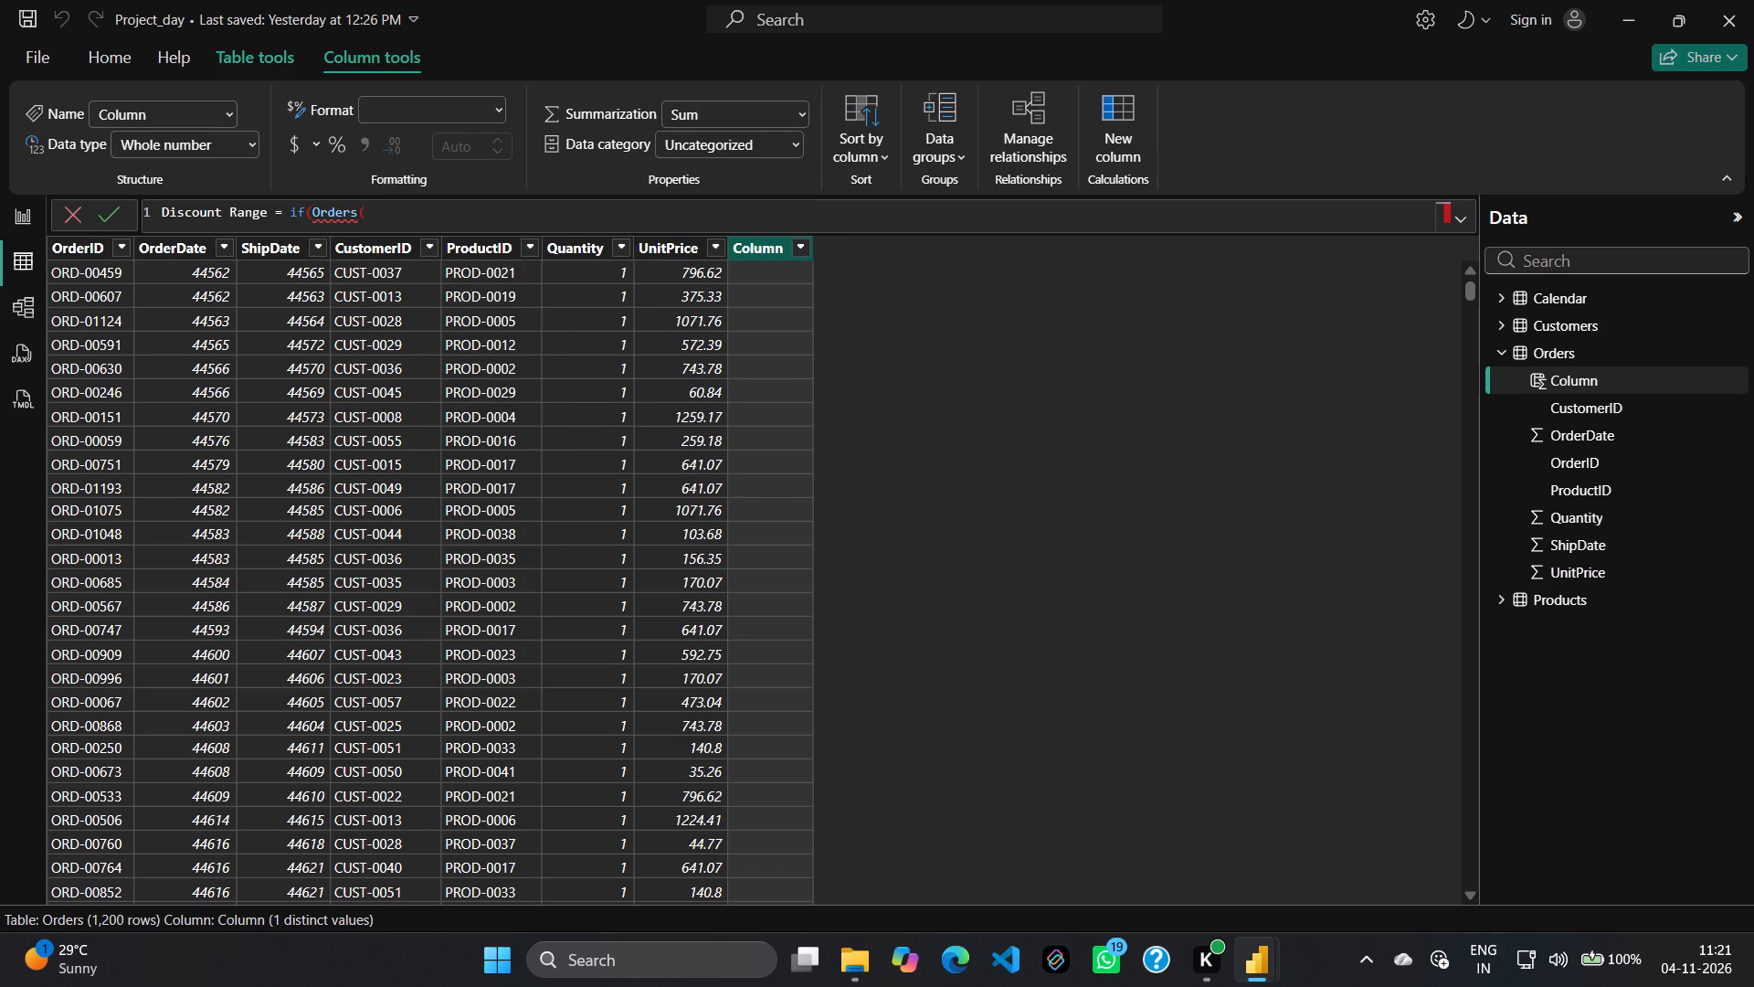
text(discount)
key(BackSpace)
key(BackSpace)
key(BackSpace)
key(BackSpace)
key(BackSpace)
key(BackSpace)
key(BackSpace)
key(BackSpace)
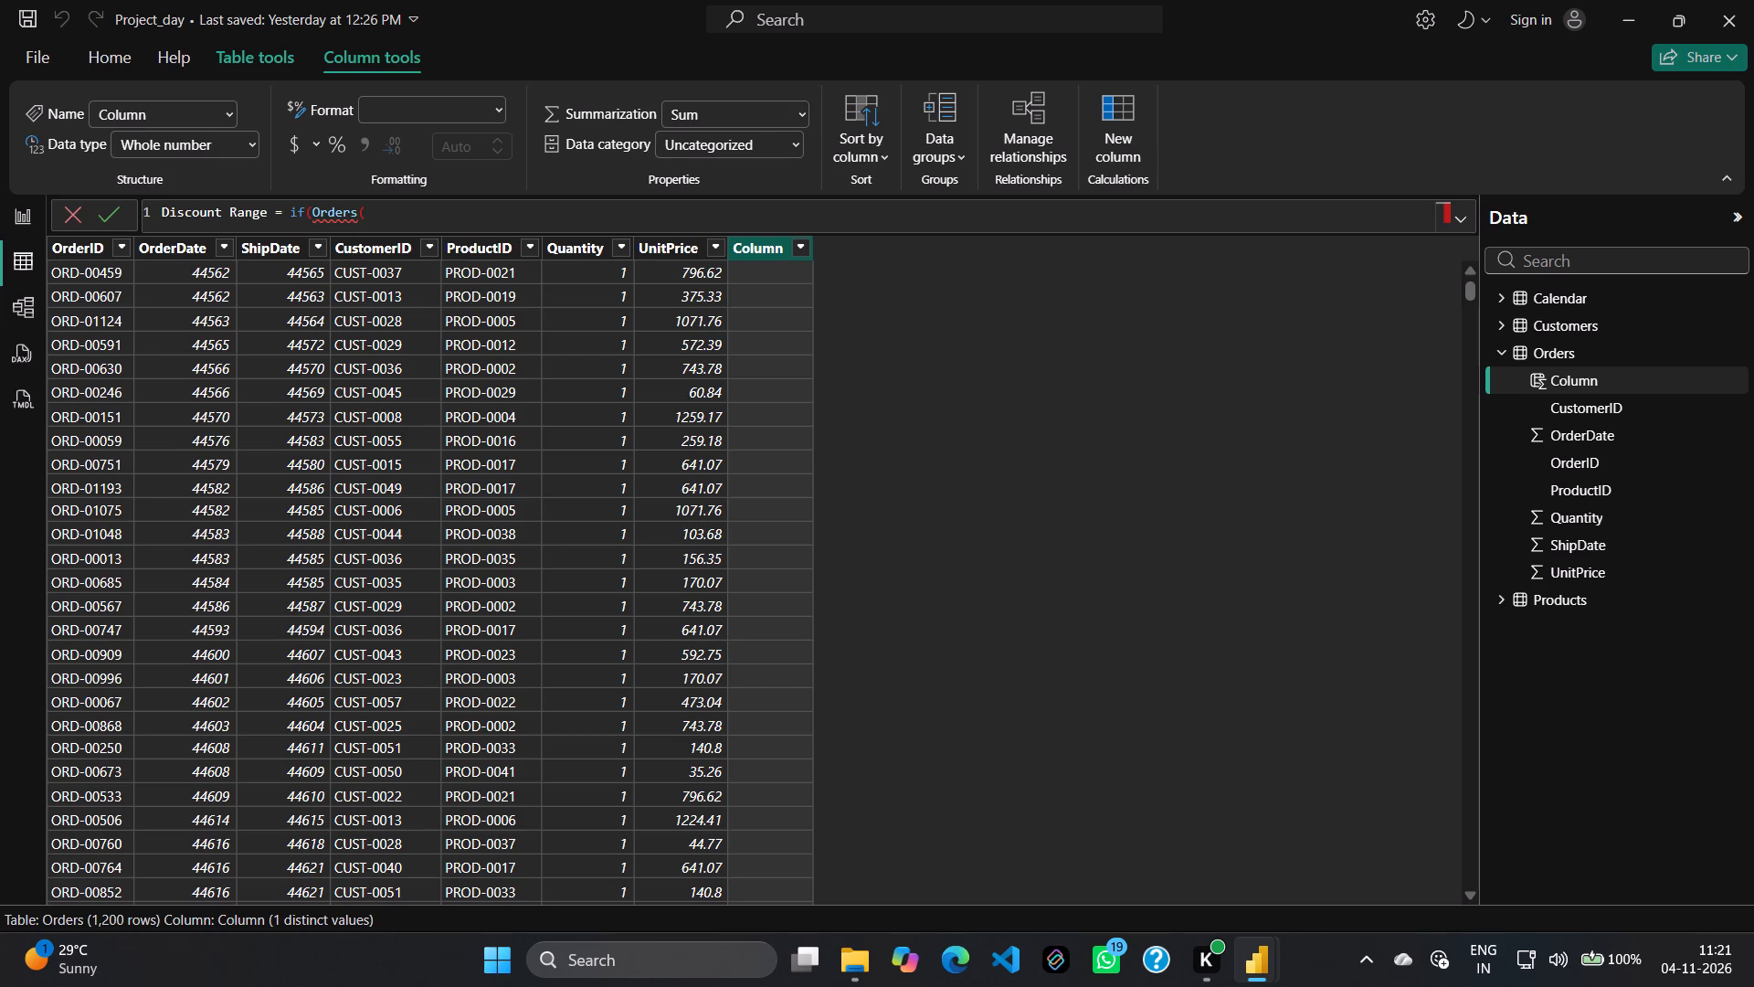
text(Discount)
key(shift+parenright)
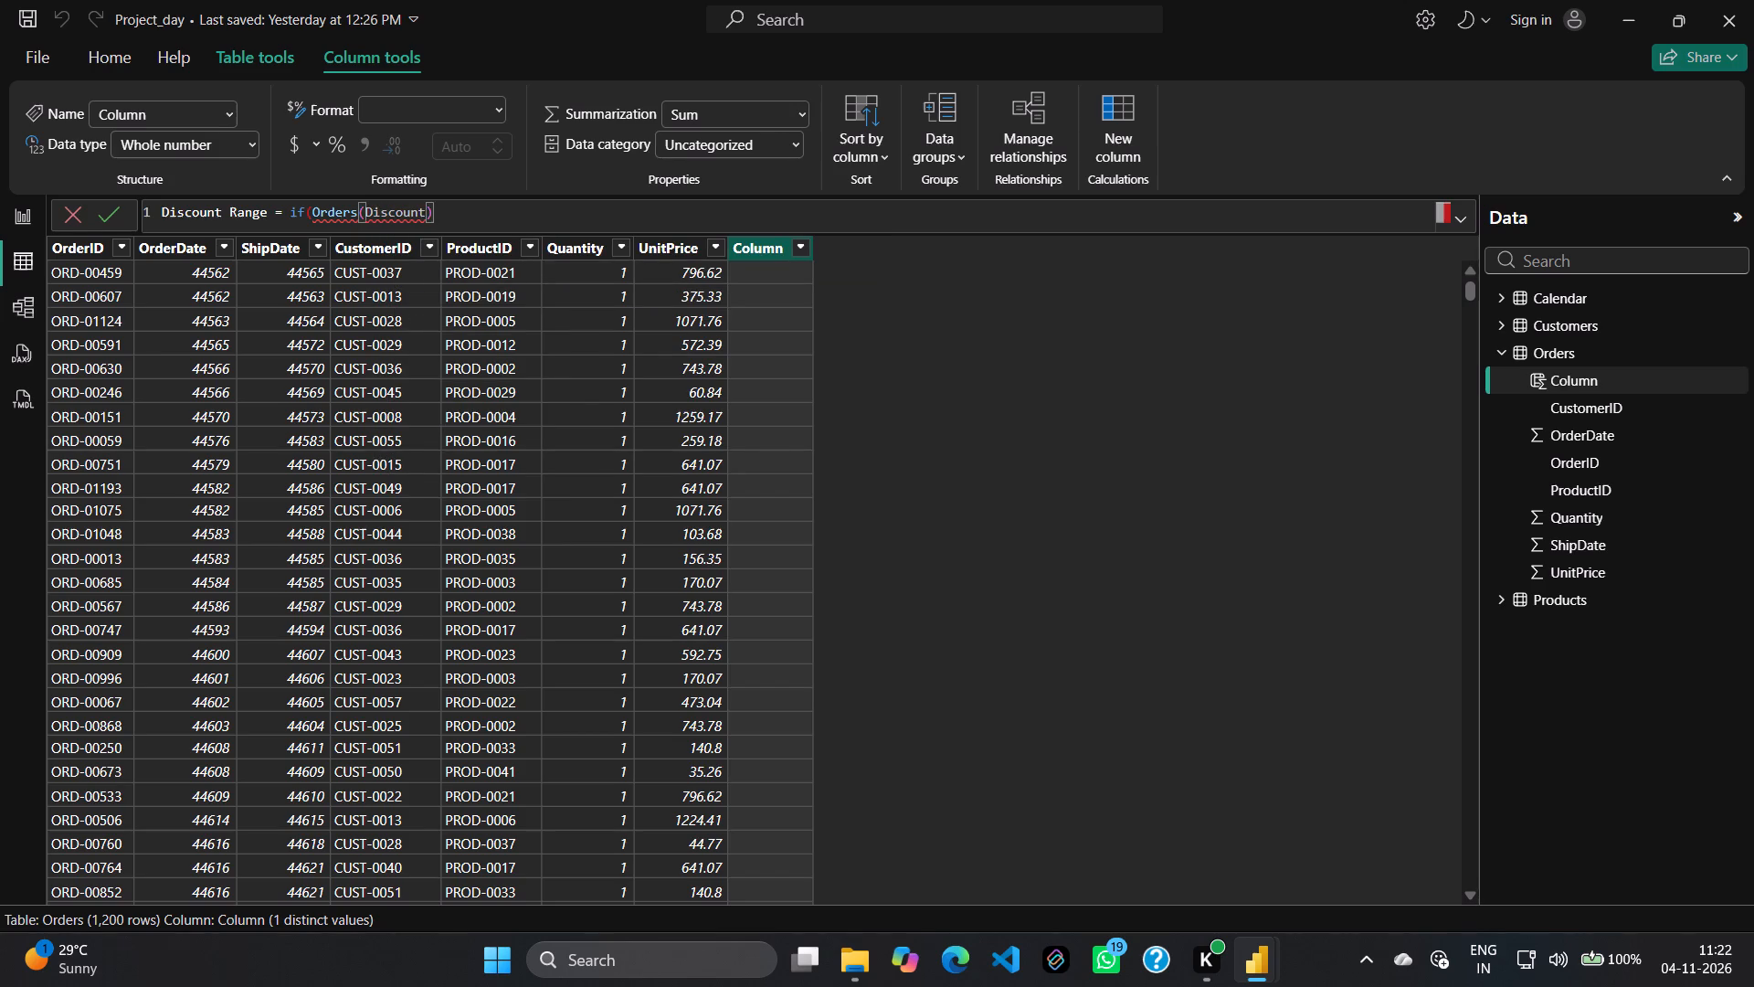
key(space)
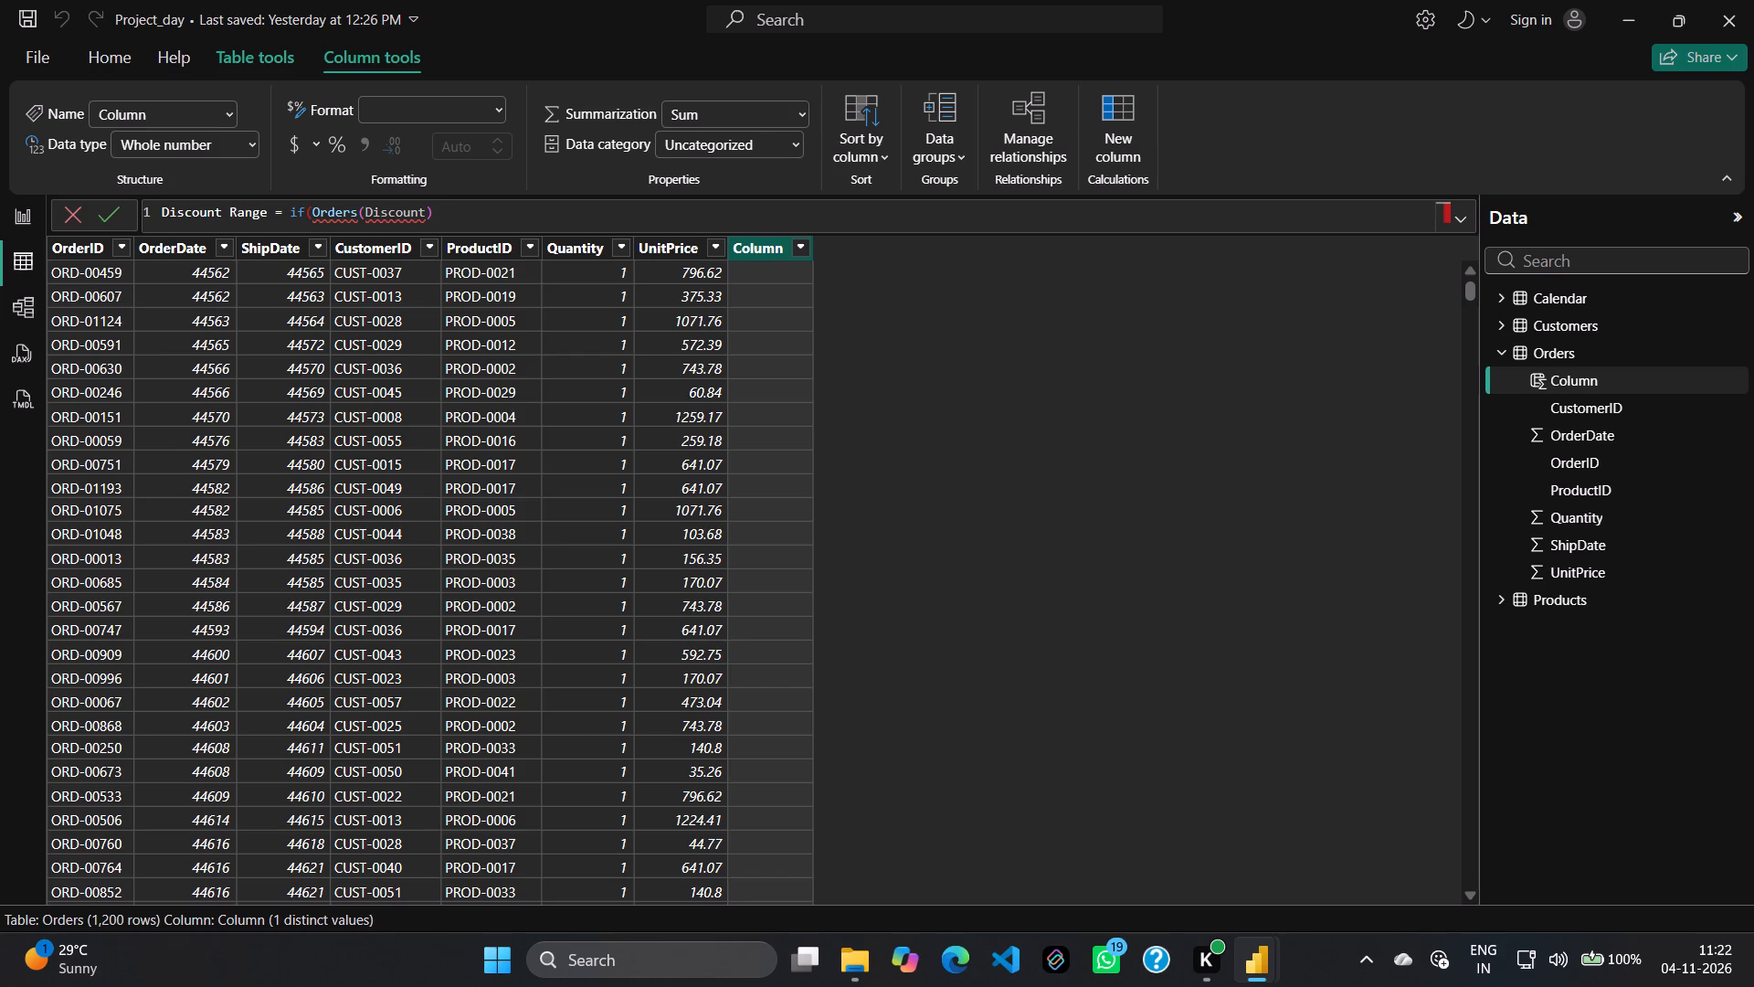
Extend the Discount Range formula after its first condition with - 0 then "No Discount".
text(- 0 the)
key(space)
key(BackSpace)
key(BackSpace)
key(BackSpace)
key(BackSpace)
key(BackSpace)
text(the)
key(n)
key(space)
key(shift+quotedbl)
key(n)
key(BackSpace)
text(No Discount)
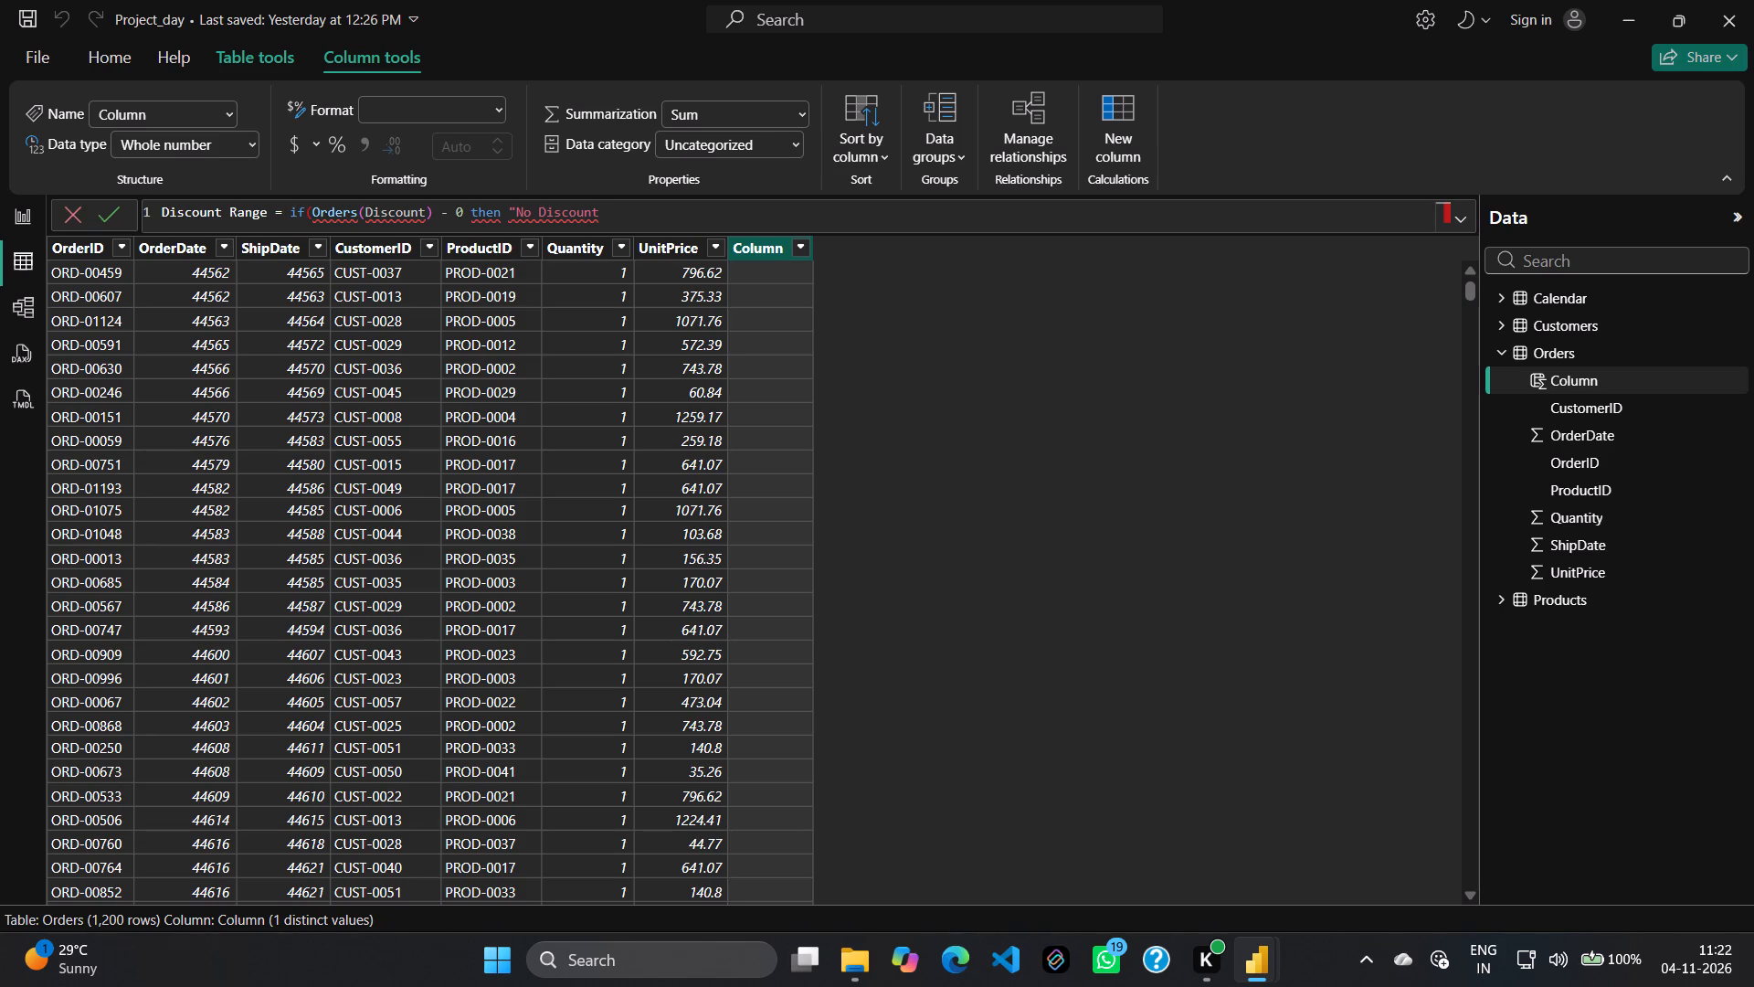
text(")
key(space)
Append "else if(" to the Discount Range formula and commit the partial formula.
text(else)
key(space)
text(if)
key(space)
key(BackSpace)
key(shift+parenleft)
key(Return)
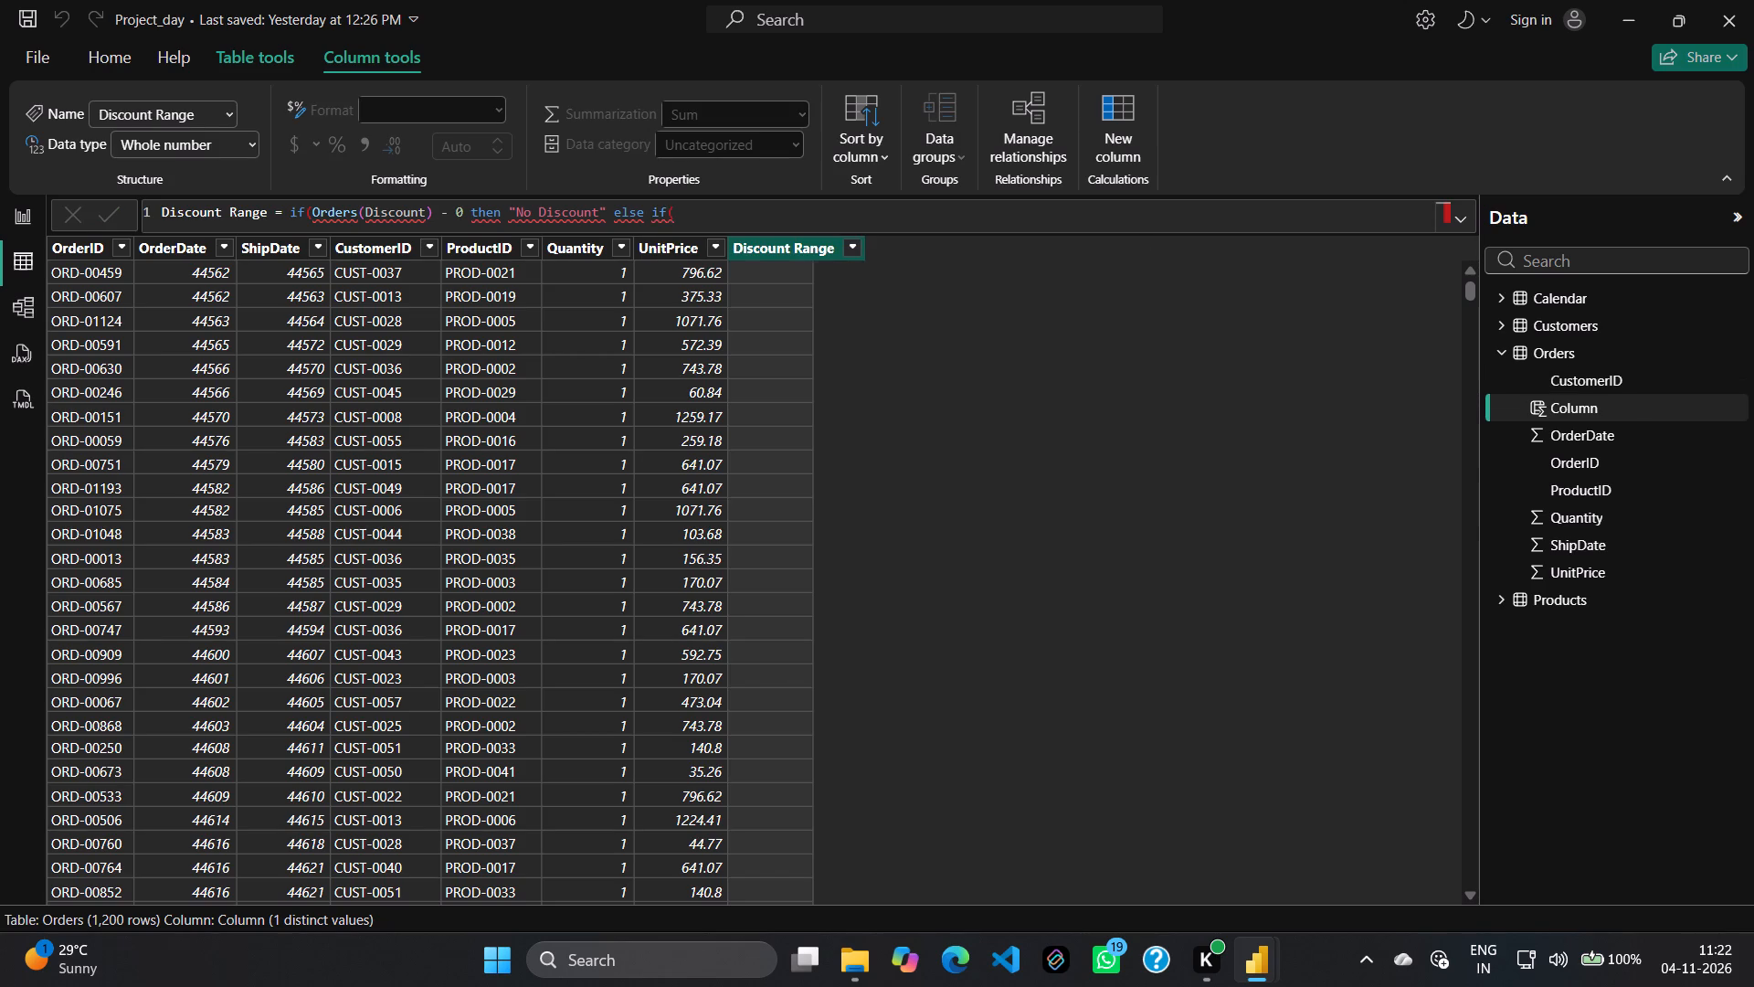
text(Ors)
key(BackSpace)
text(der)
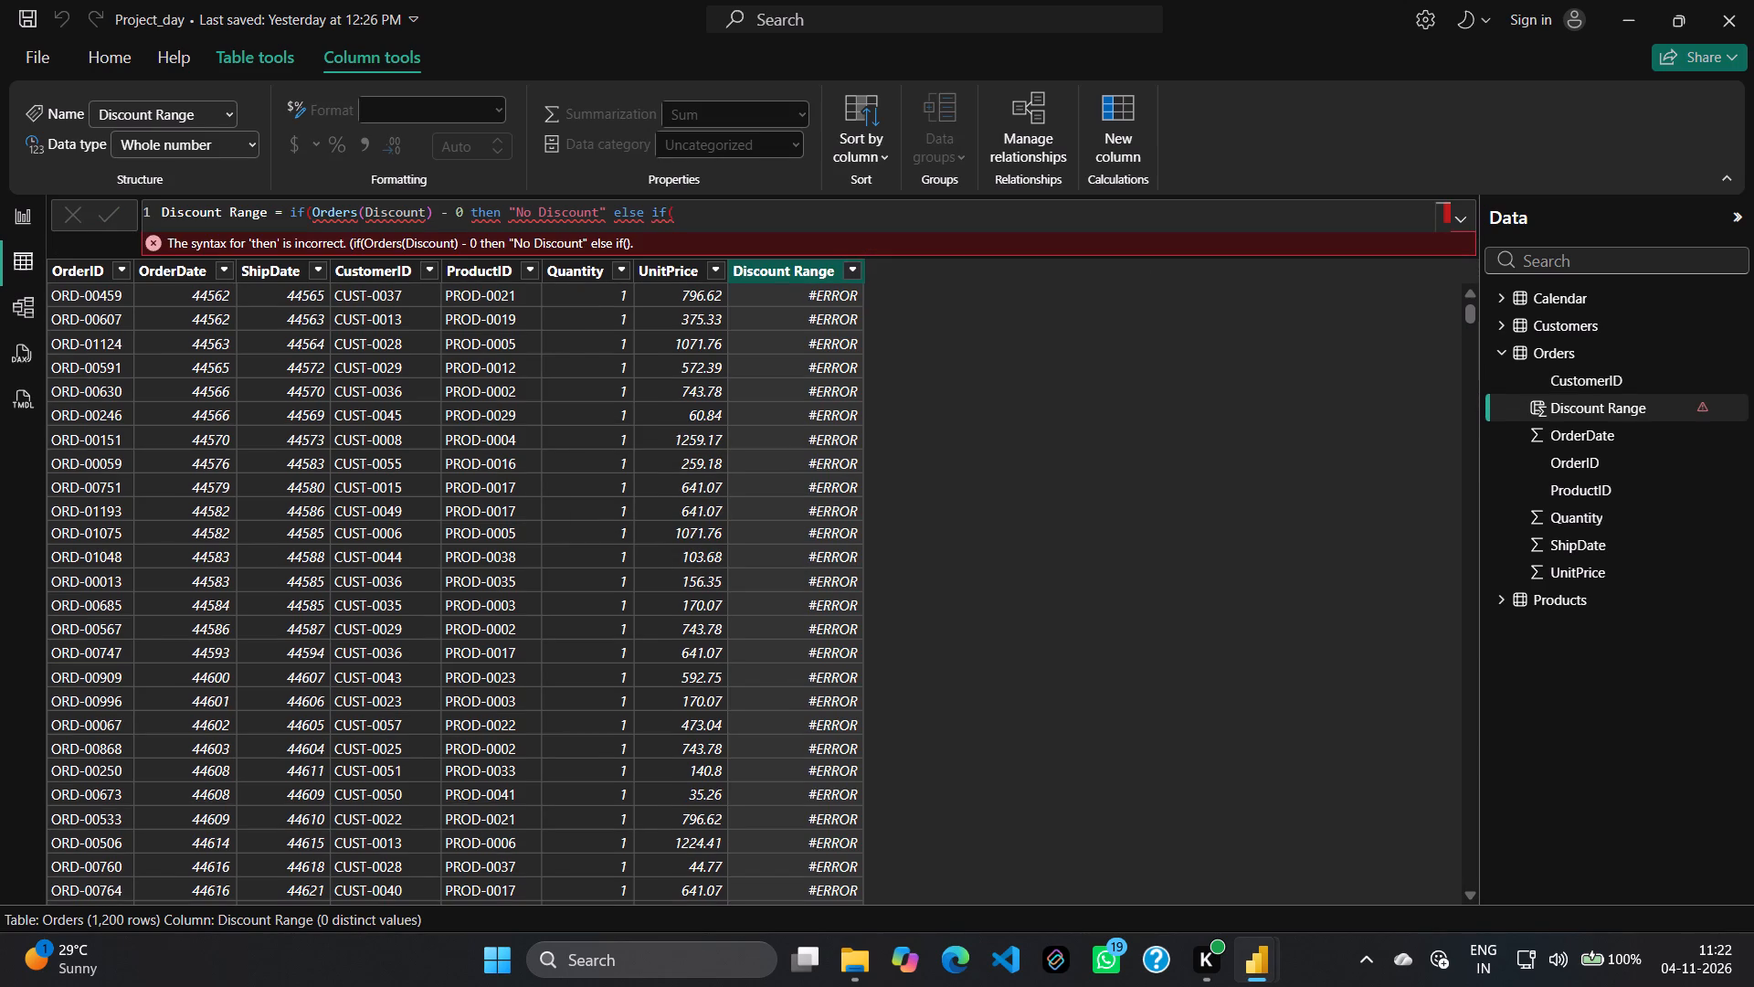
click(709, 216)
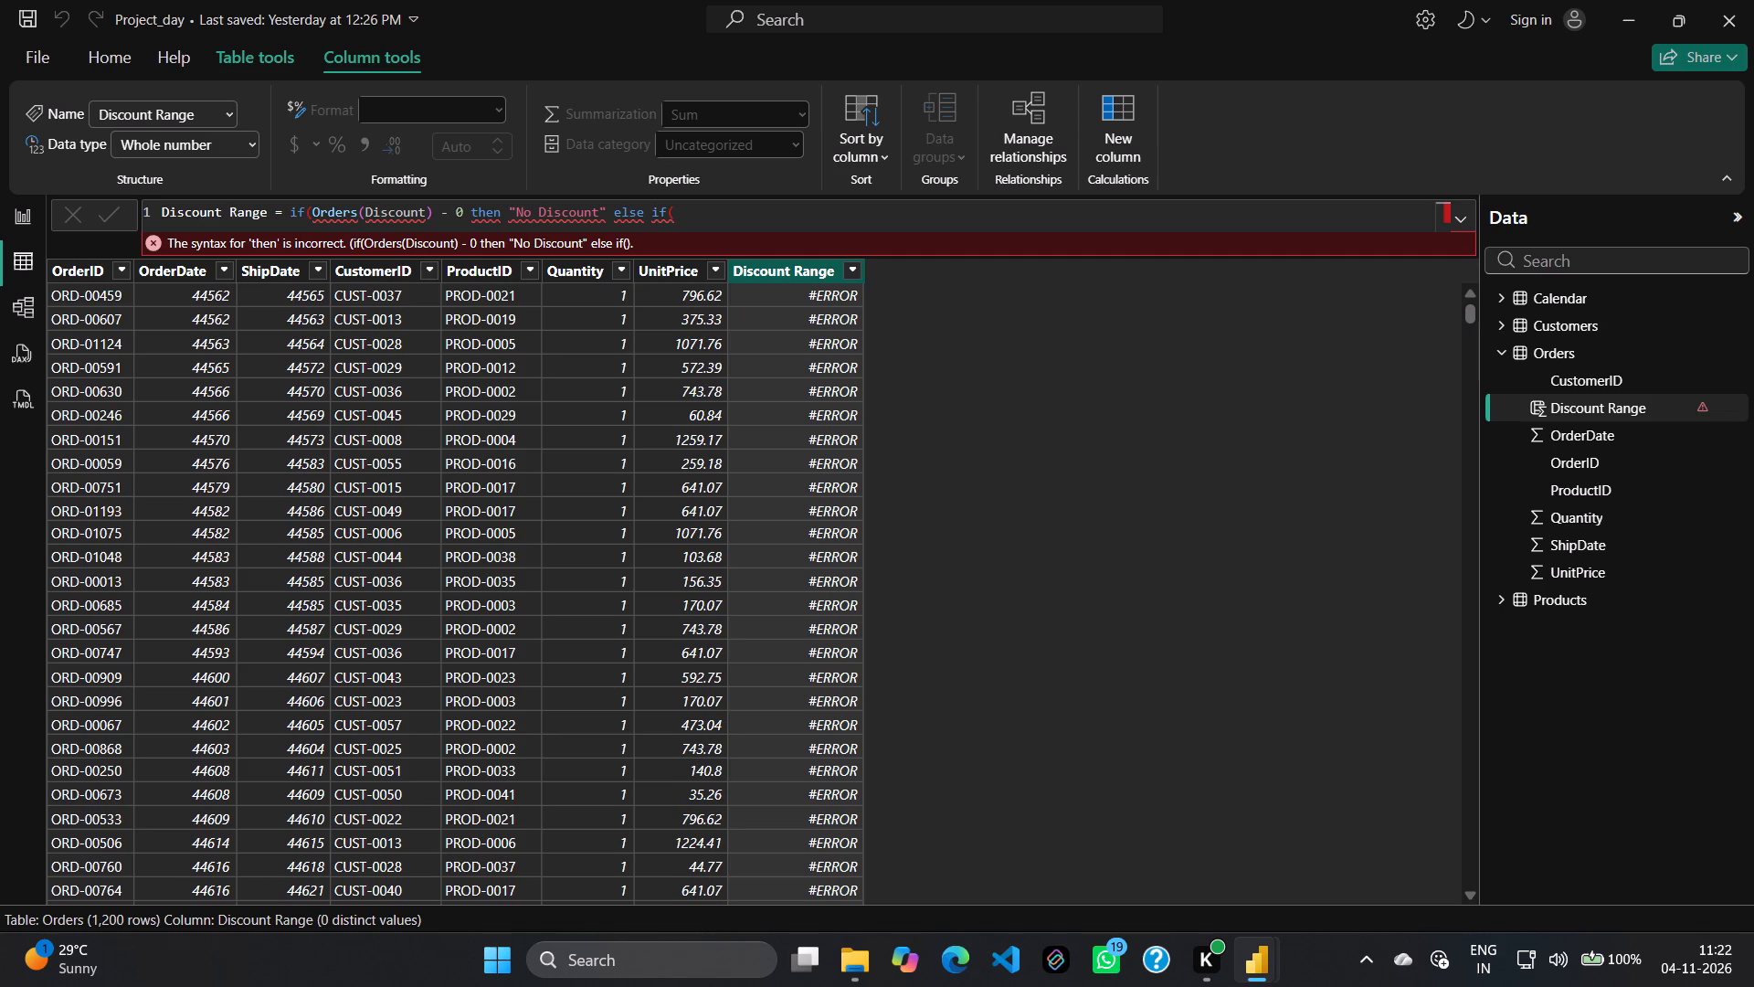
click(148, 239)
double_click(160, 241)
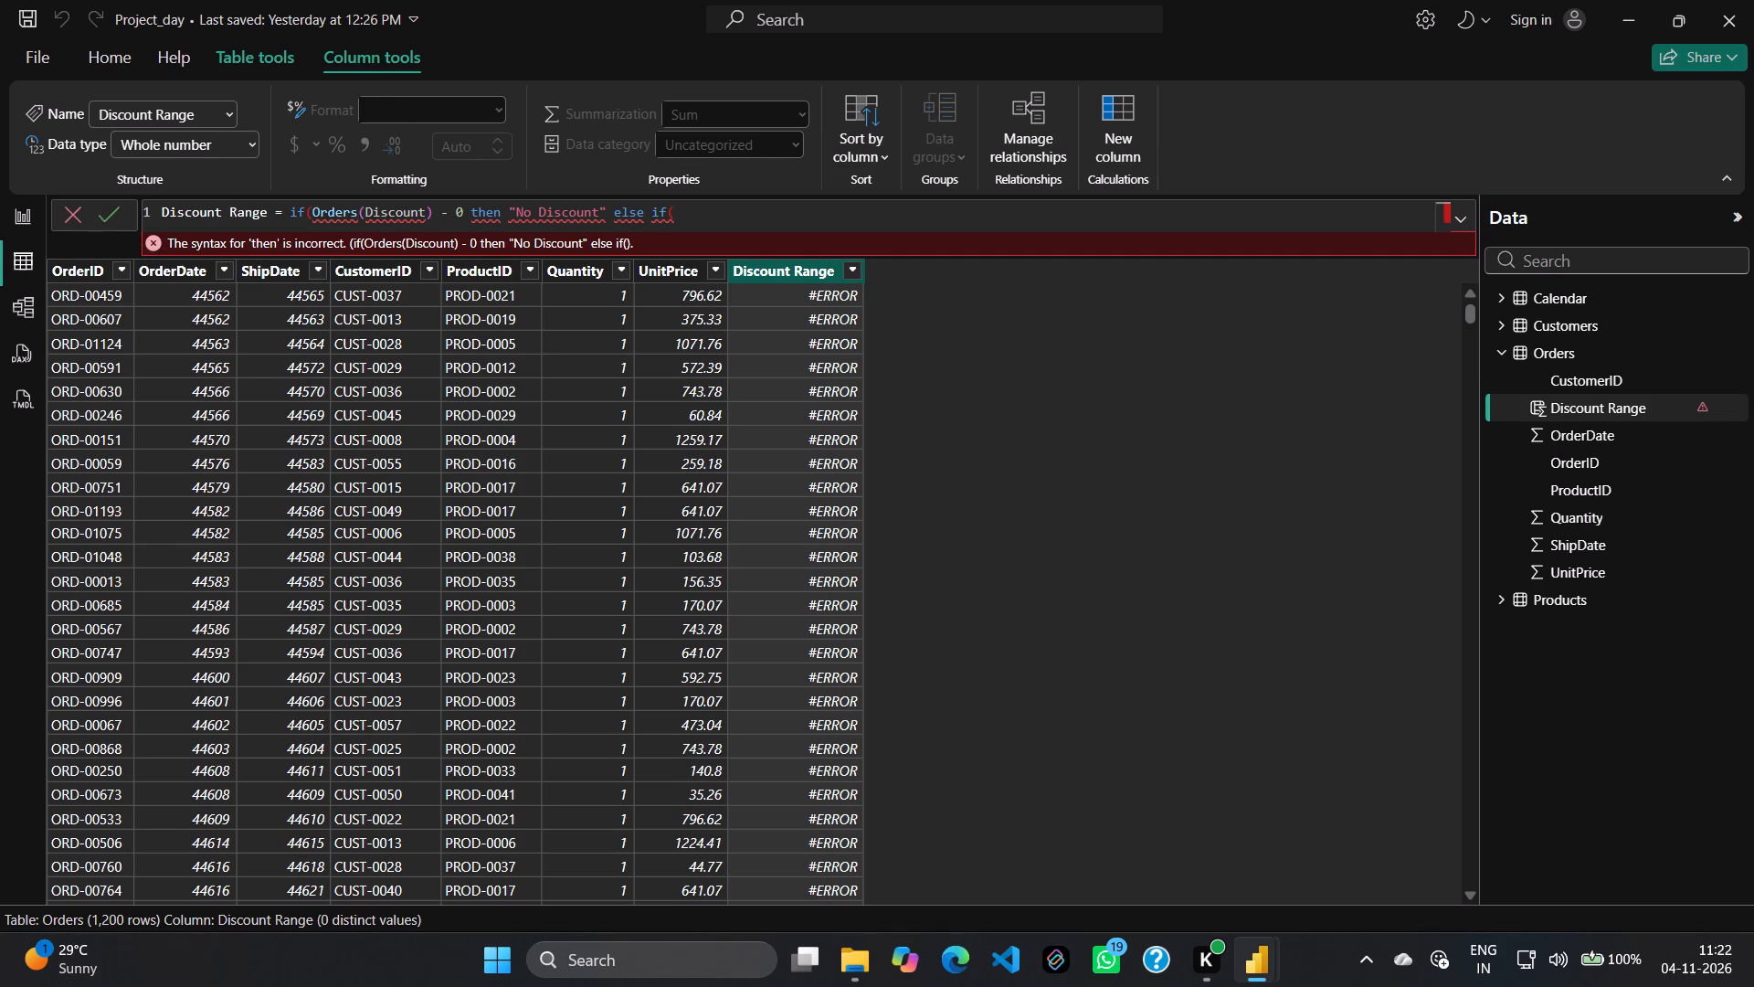
Resume editing the Discount Range formula and append "Orders(Discount) <" after the opening bracket of the second if.
click(695, 208)
text(Or)
text(ders)
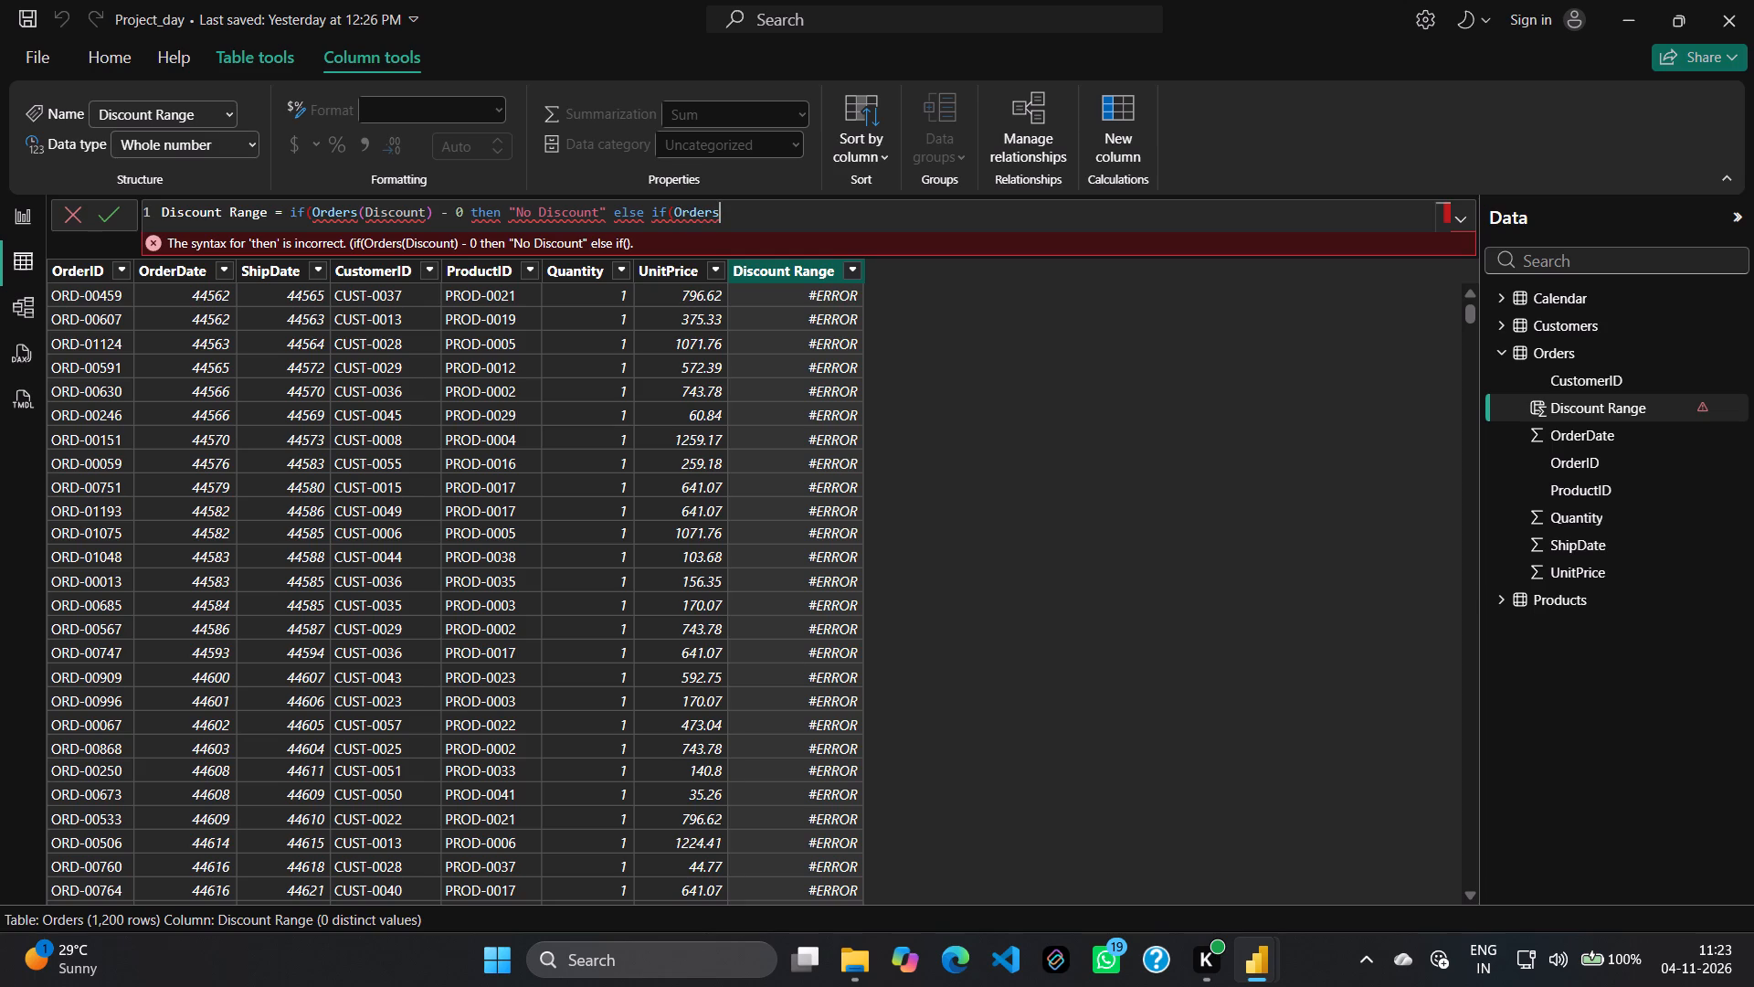
key(shift+parenleft)
text(Discount)
key(0)
key(BackSpace)
key(shift+Return)
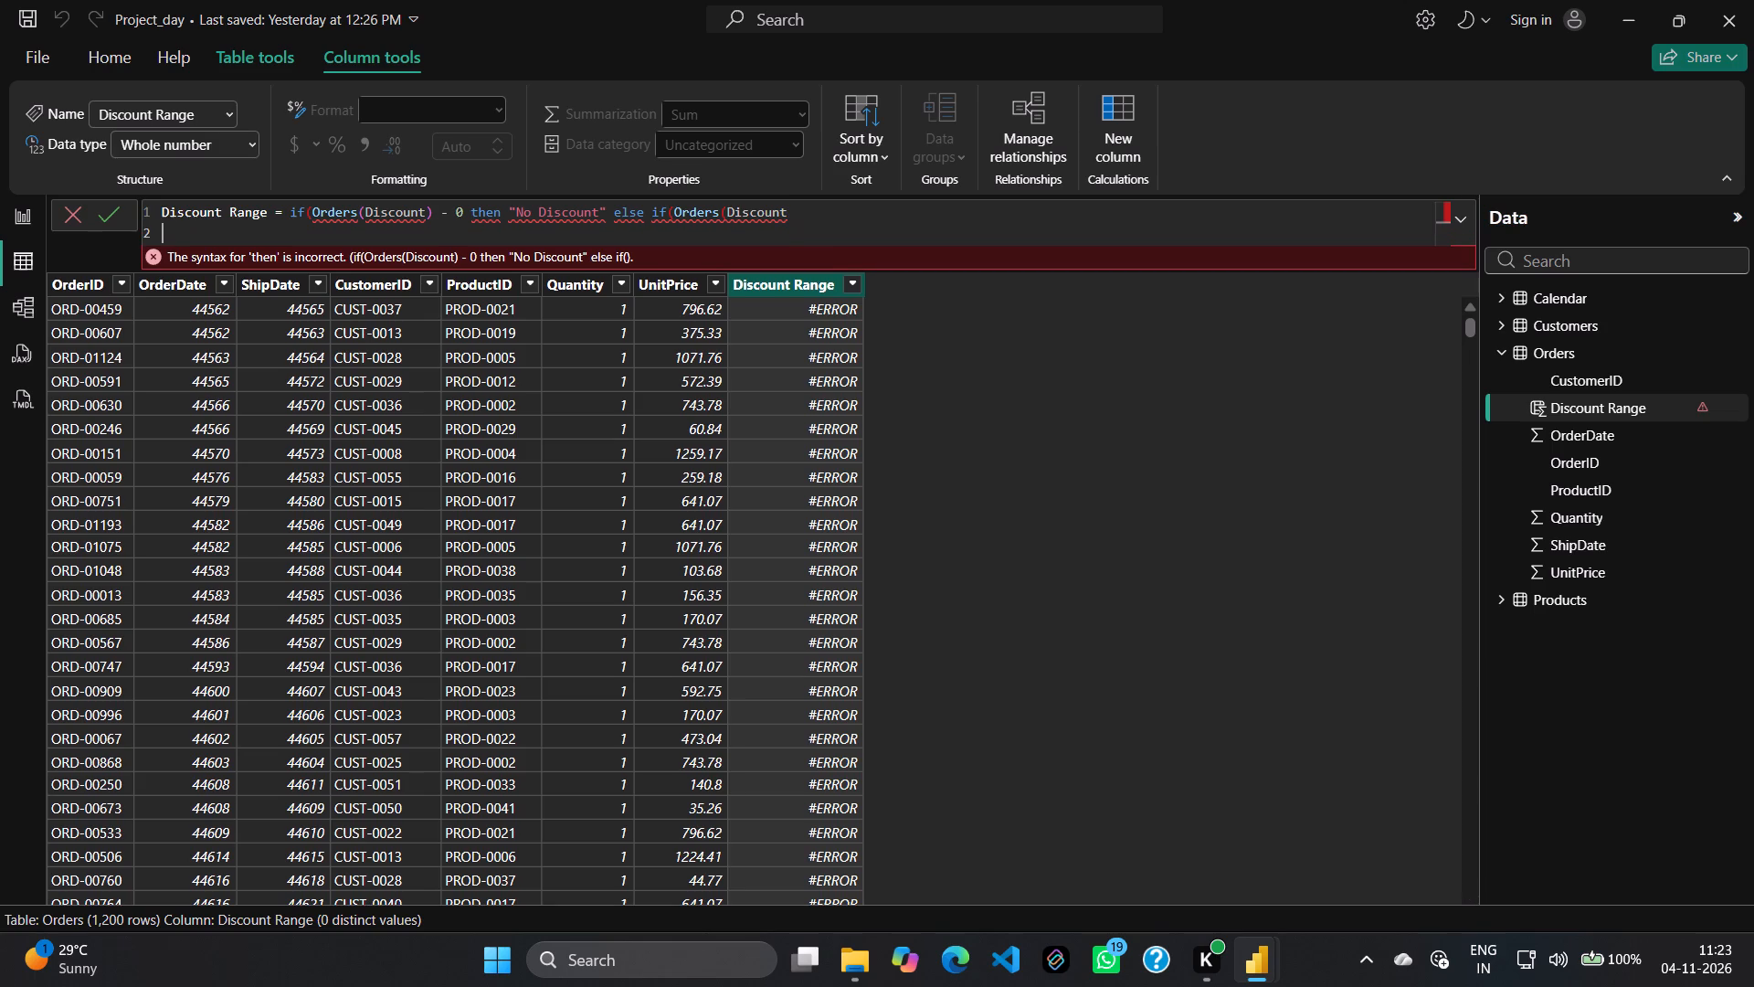
key(shift+parenright)
key(BackSpace)
key(BackSpace)
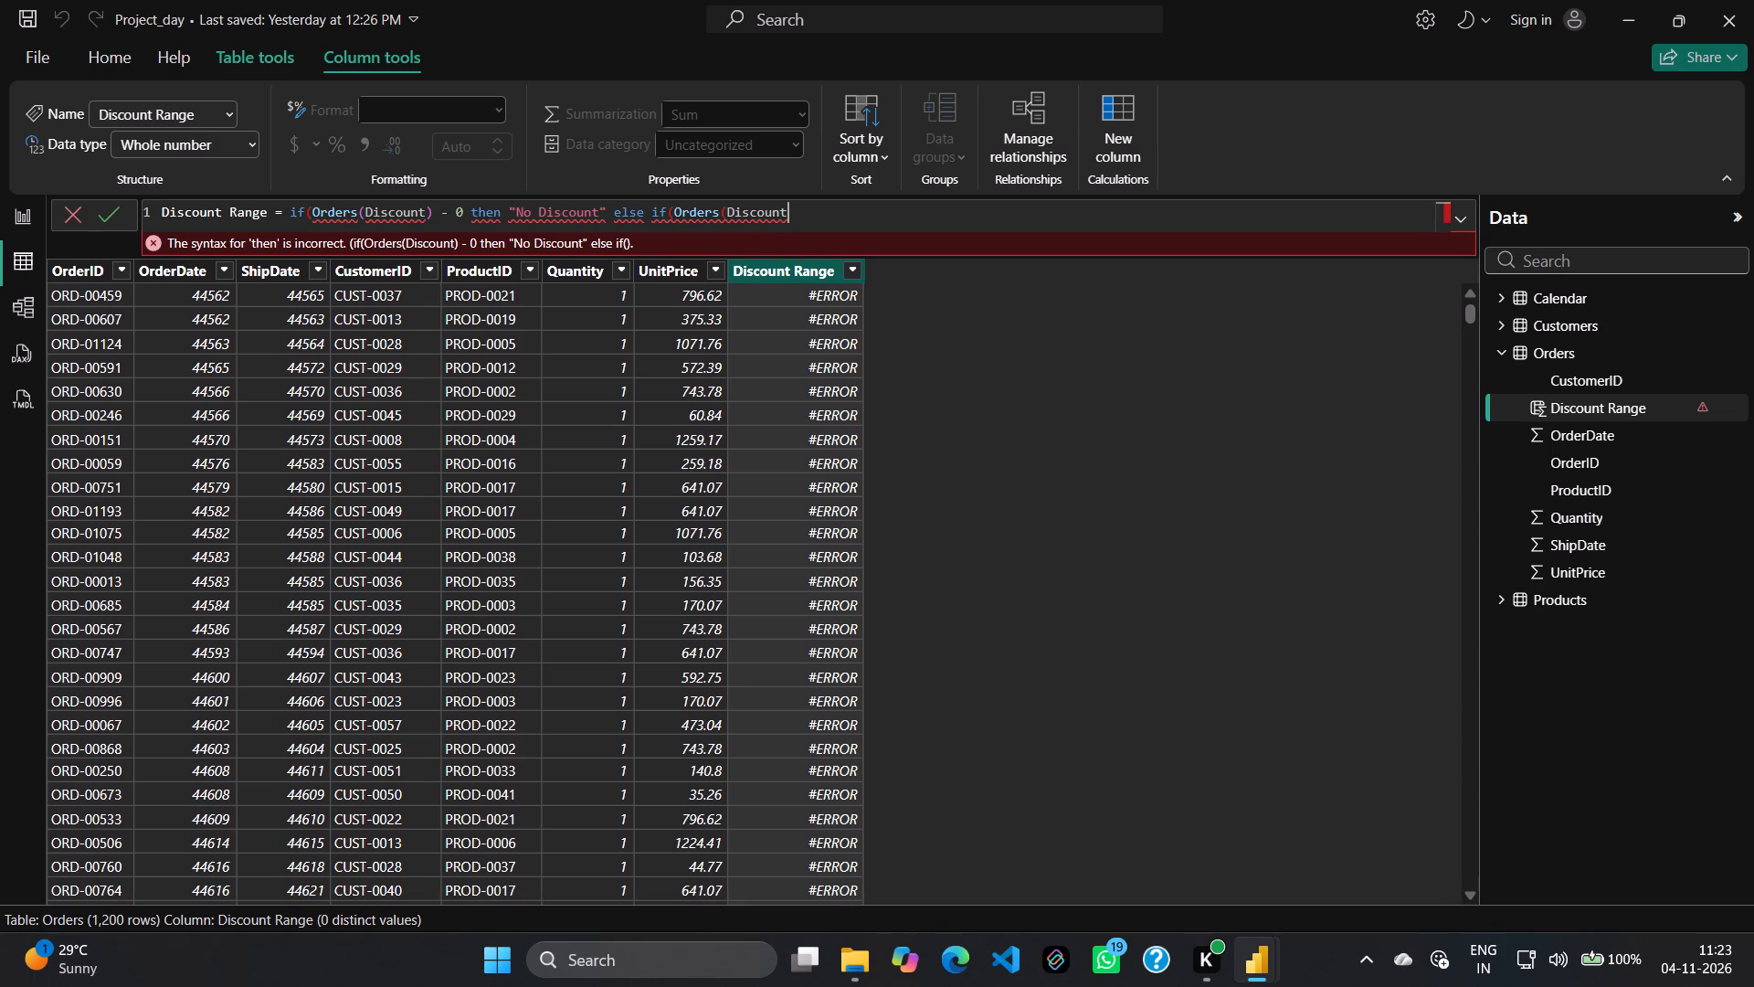
key(shift+parenright)
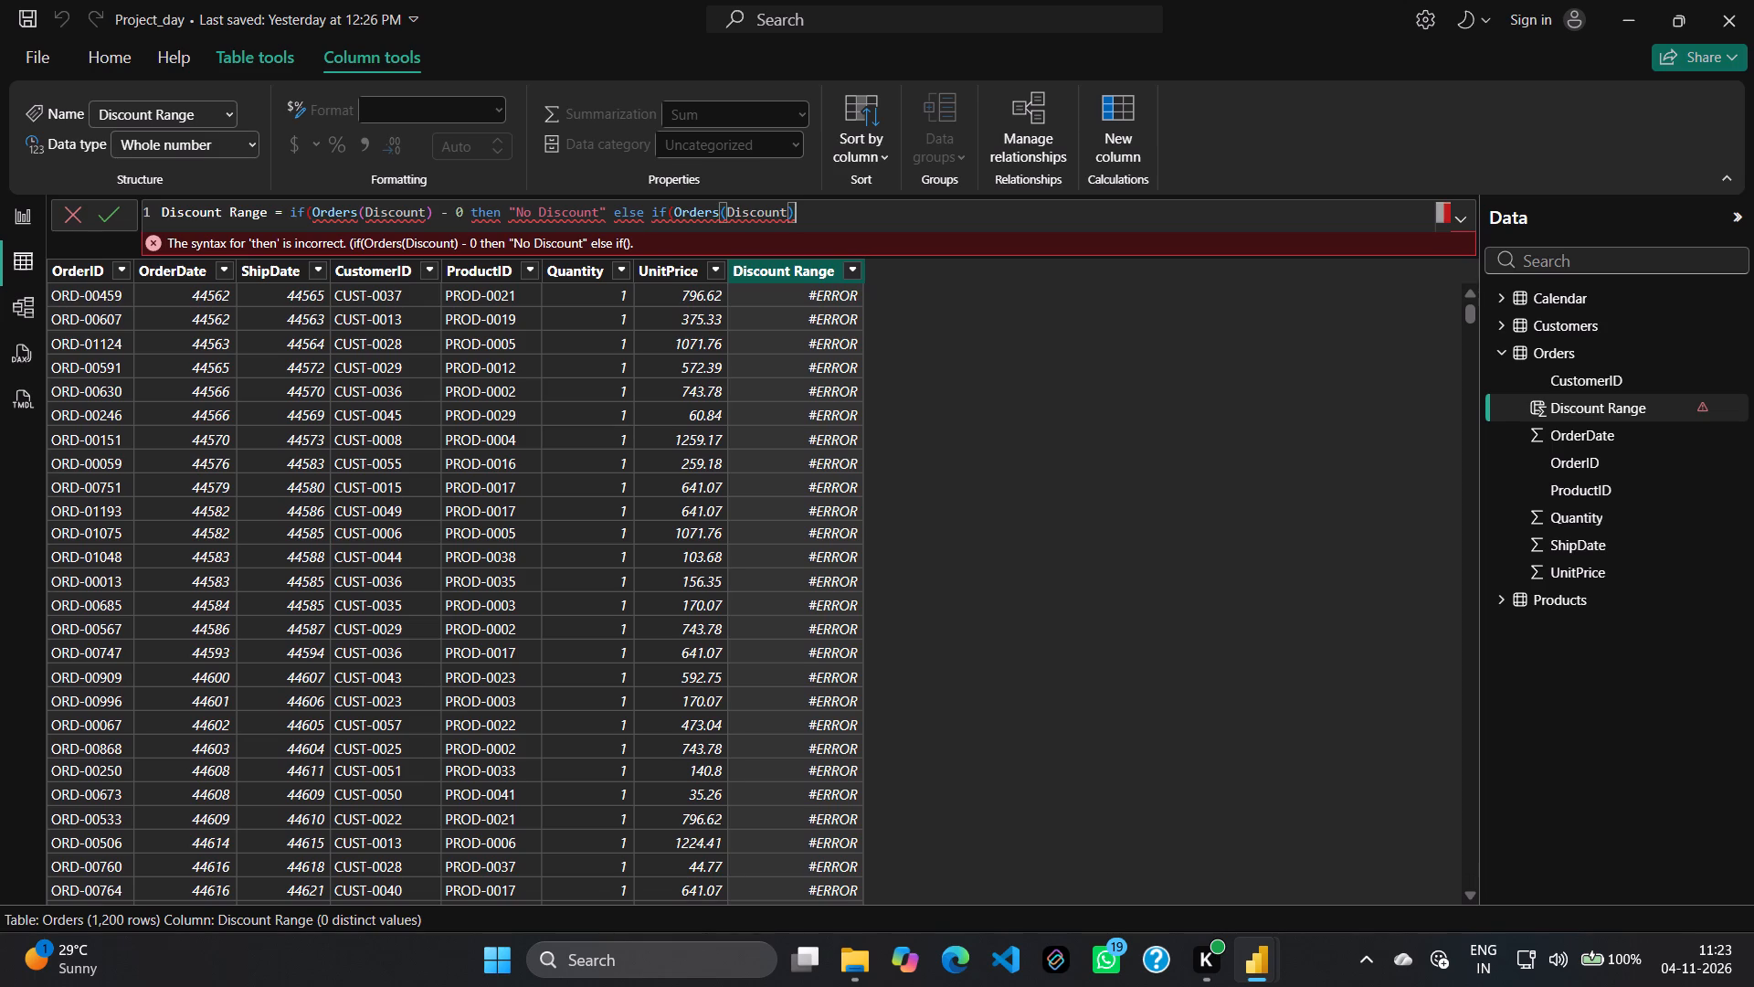
key(space)
key(shift+less)
Toggle the wireless connection in the Windows quick settings and return to the Power BI report.
click(1568, 939)
scroll(1585, 662, down, 7)
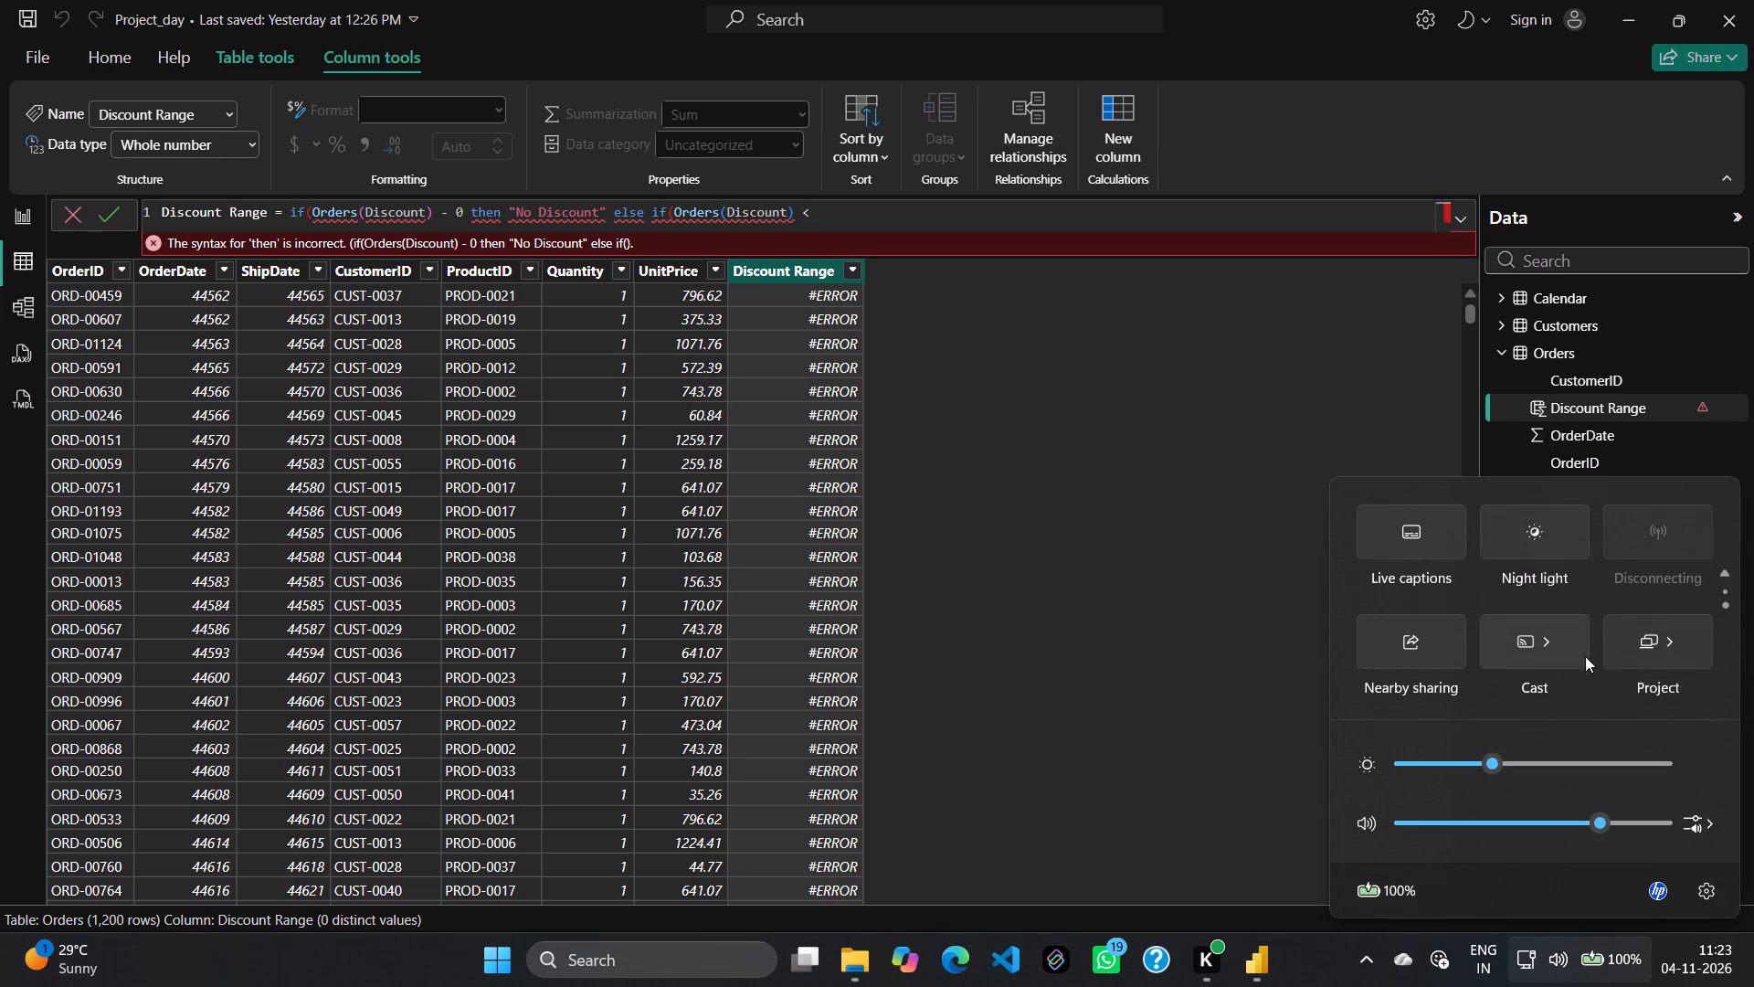
click(1656, 547)
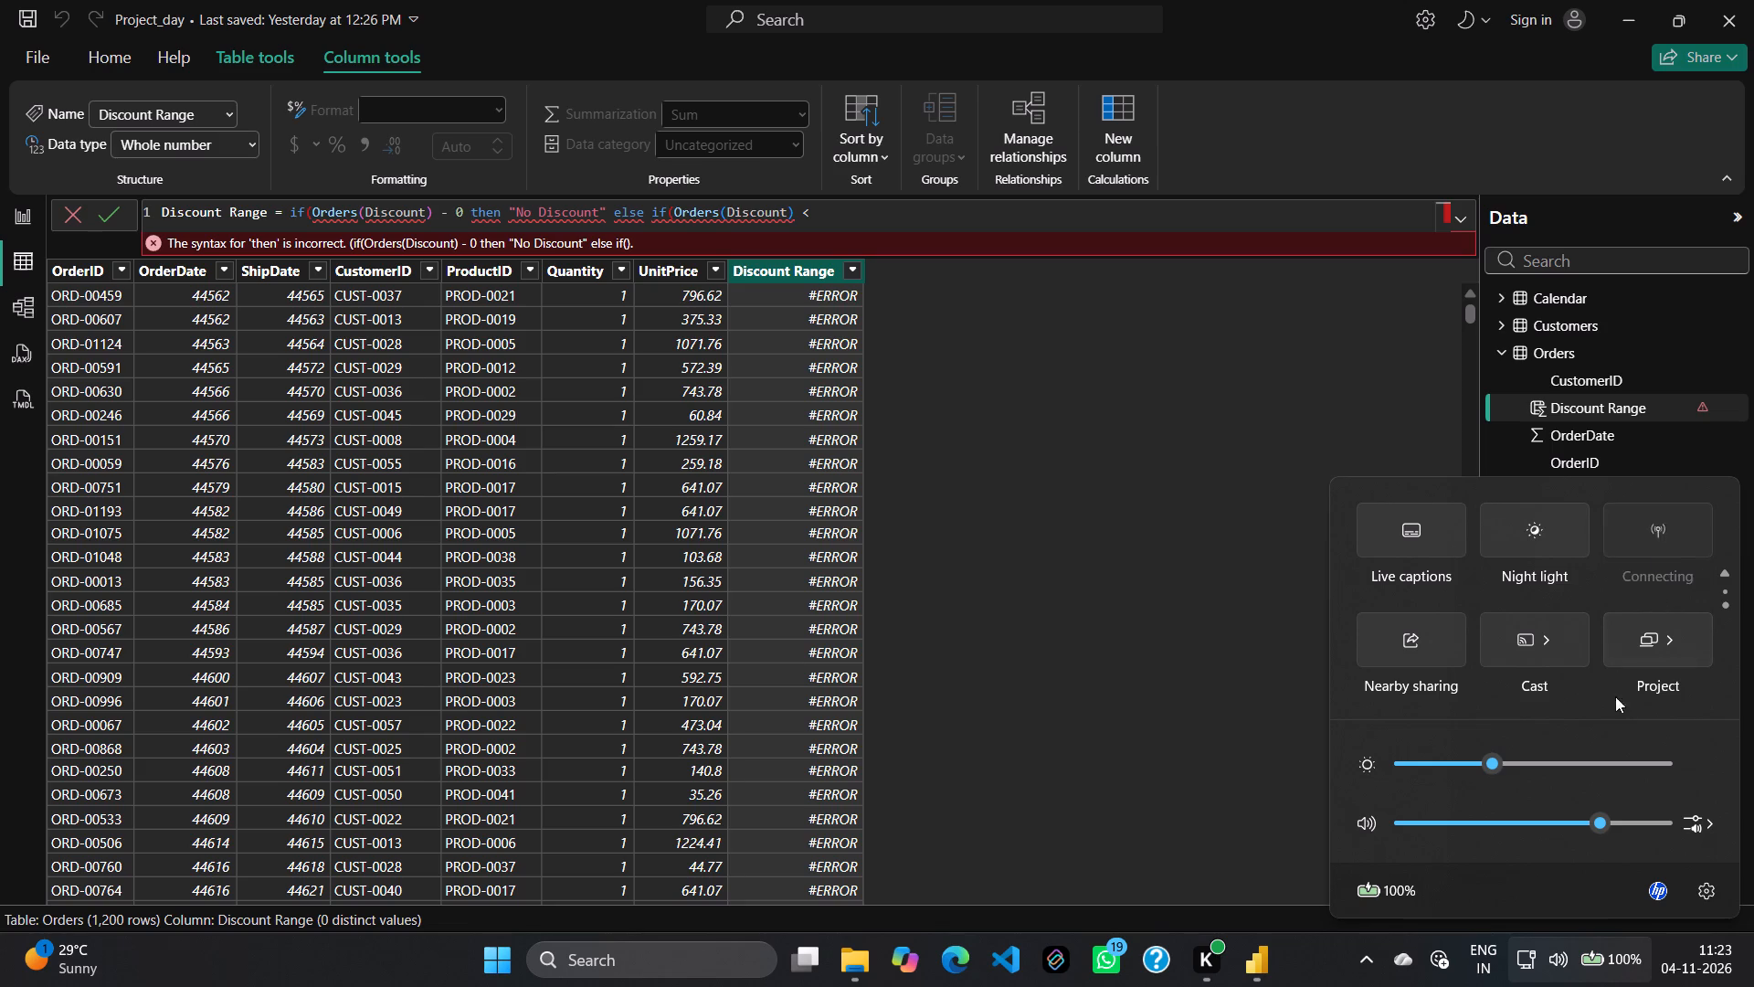
click(1600, 963)
click(1569, 960)
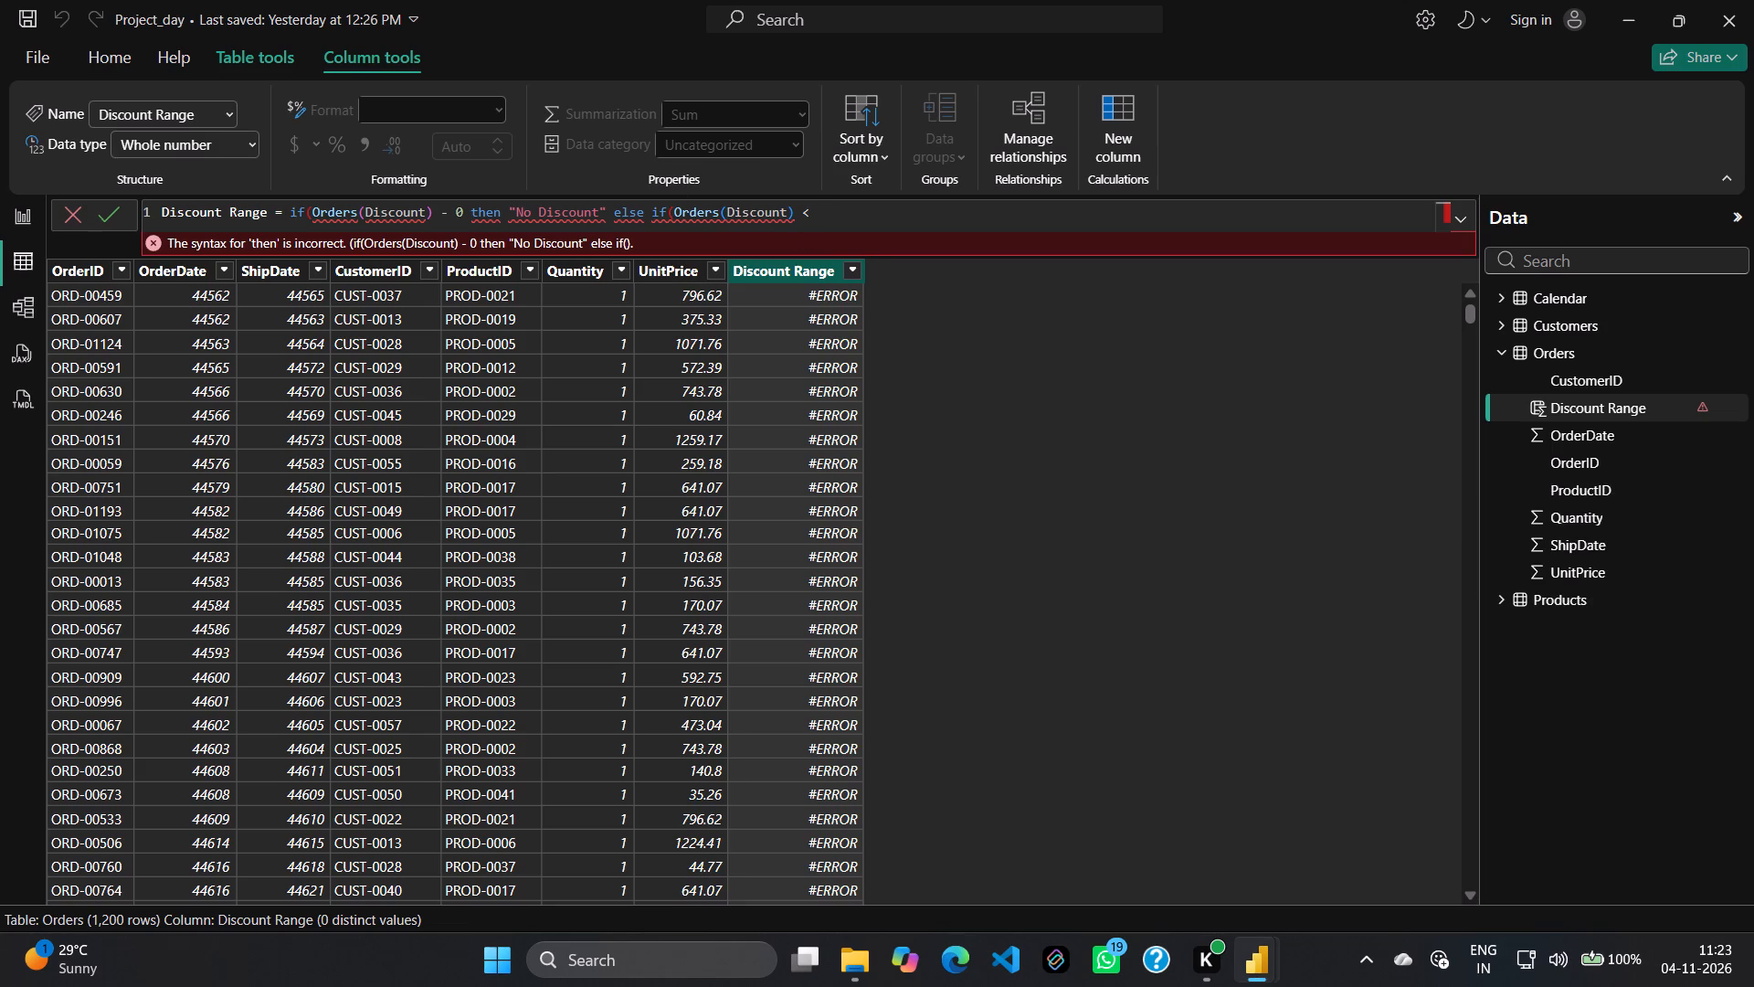
Continue the second condition of the Discount Range formula with = 0.05 them "low".
key(equal)
key(space)
text(0.05)
key(space)
text(them)
key(space)
text("low)
key(shift+quotedbl)
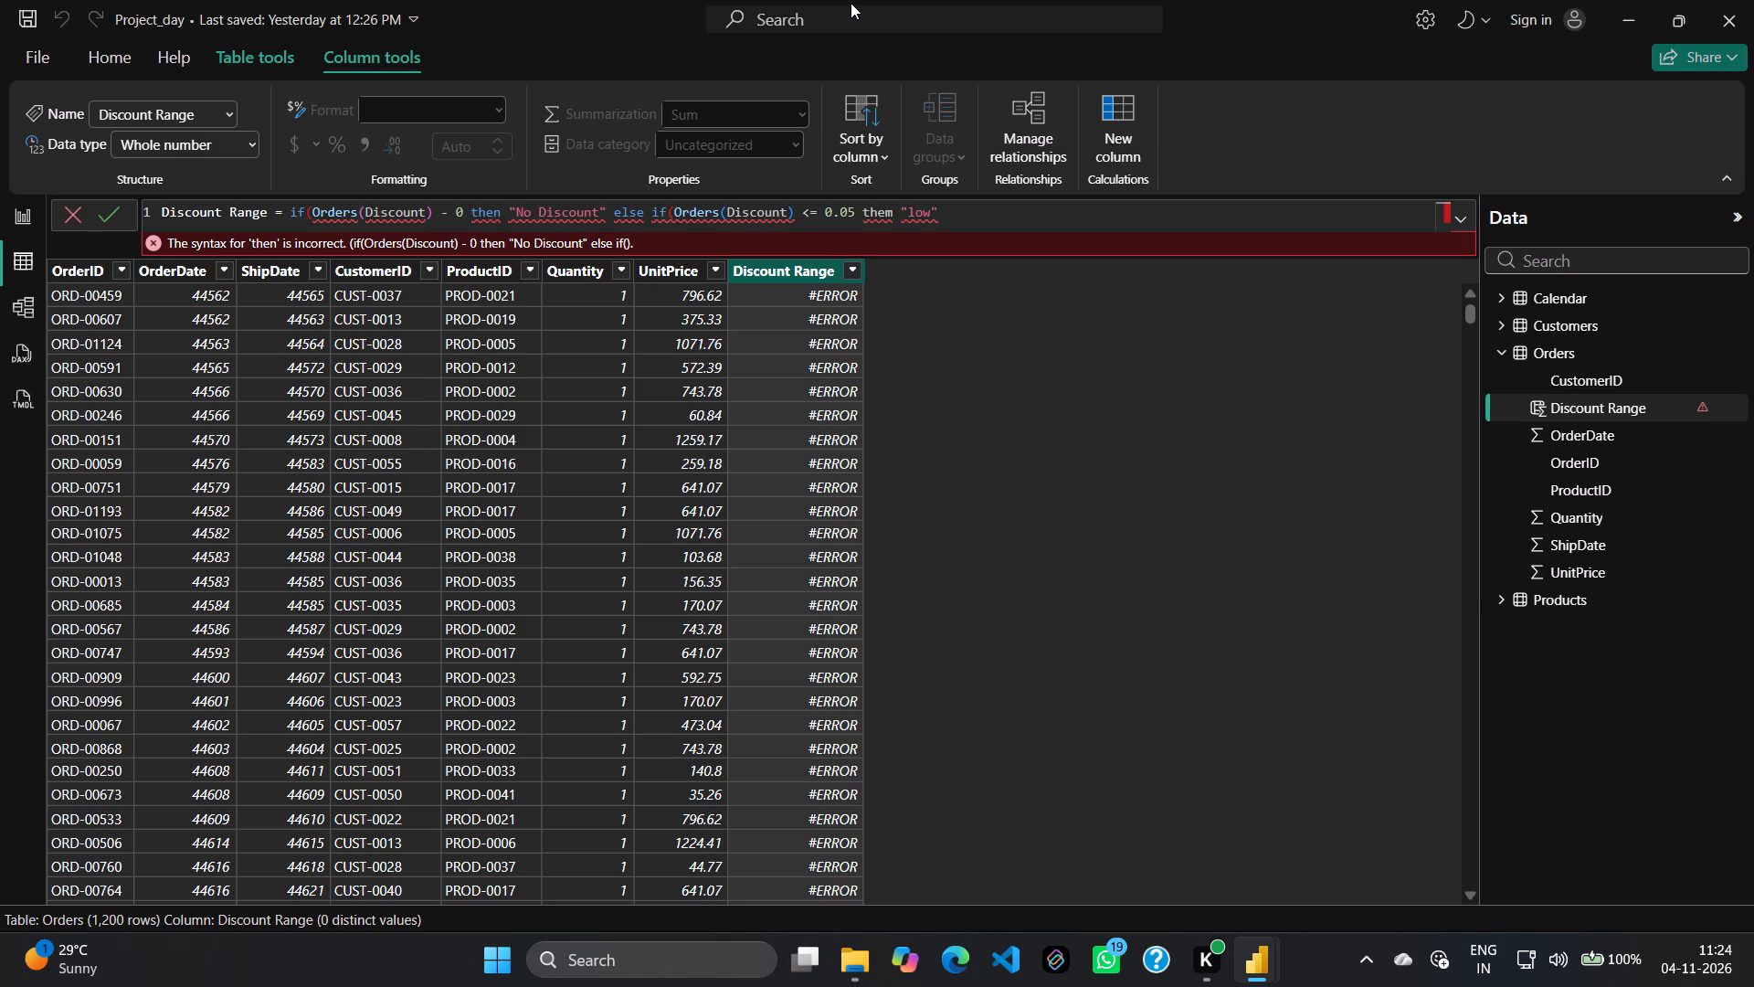
Append else if(Orders after "low" in the Discount Range formula and commit the partial formula.
key(space)
text(else)
key(space)
text(of)
key(BackSpace)
key(BackSpace)
text(if)
key(shift+parenleft)
text(Orders)
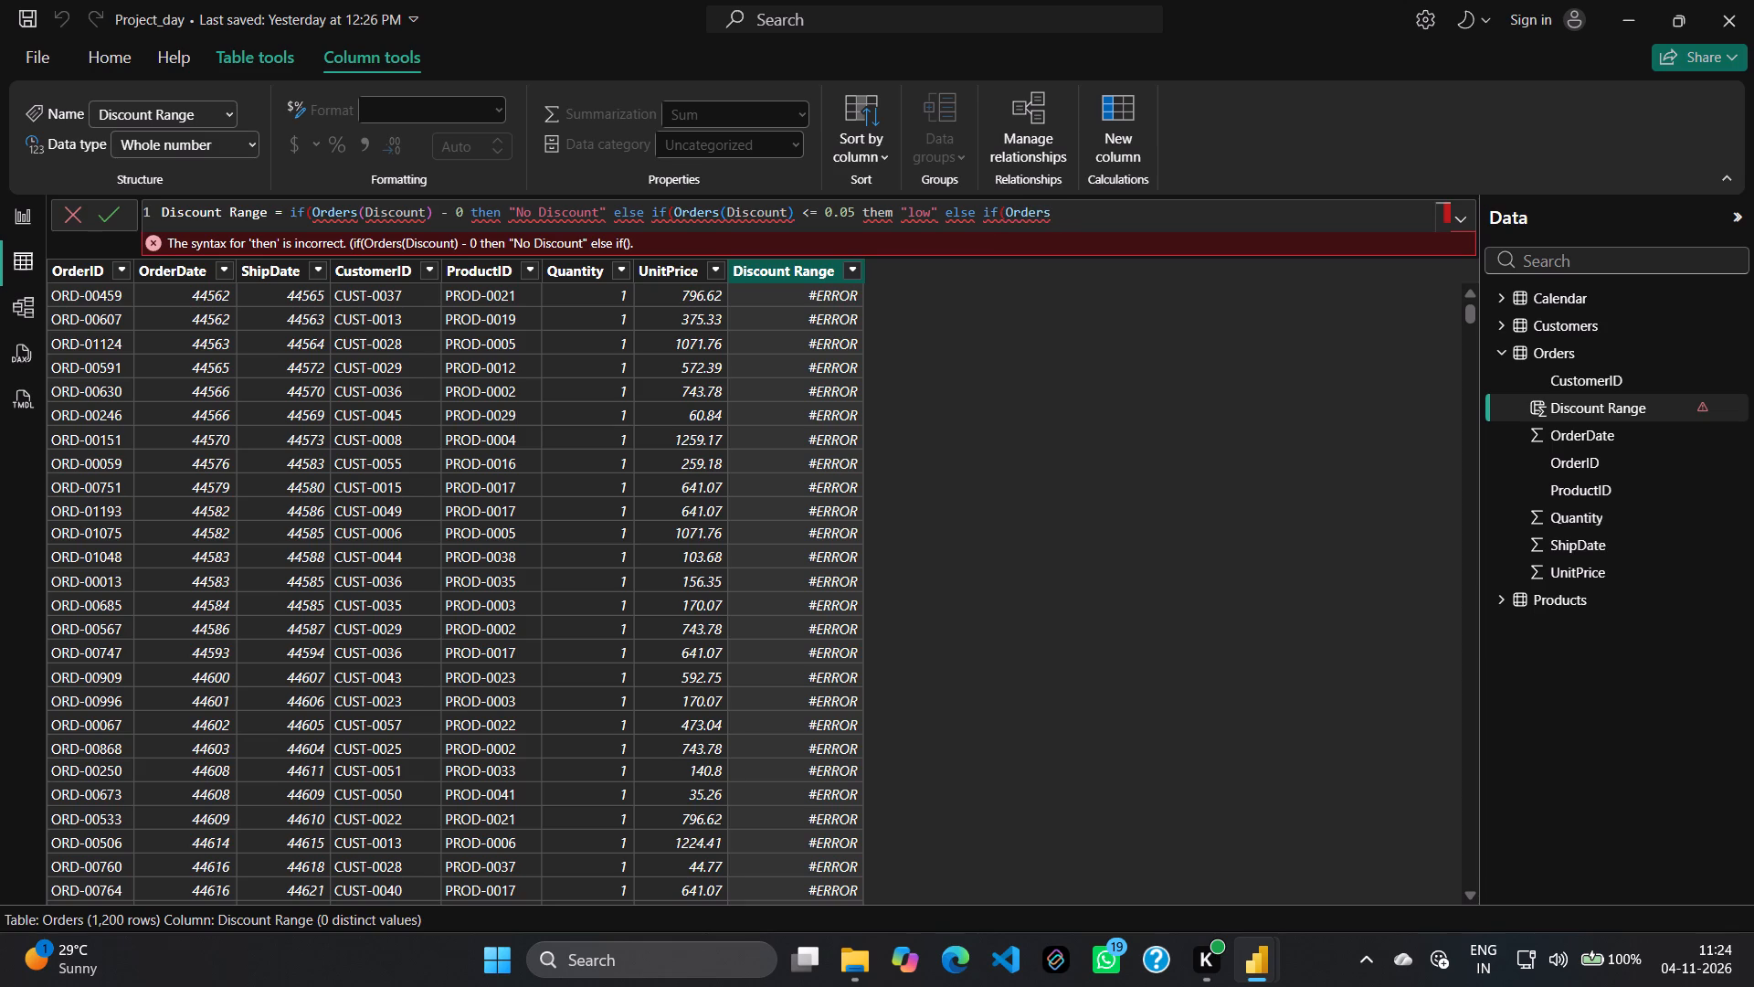
key(Return)
key(Return)
key(Return)
key(Return)
key(Return)
key(Return)
key(9)
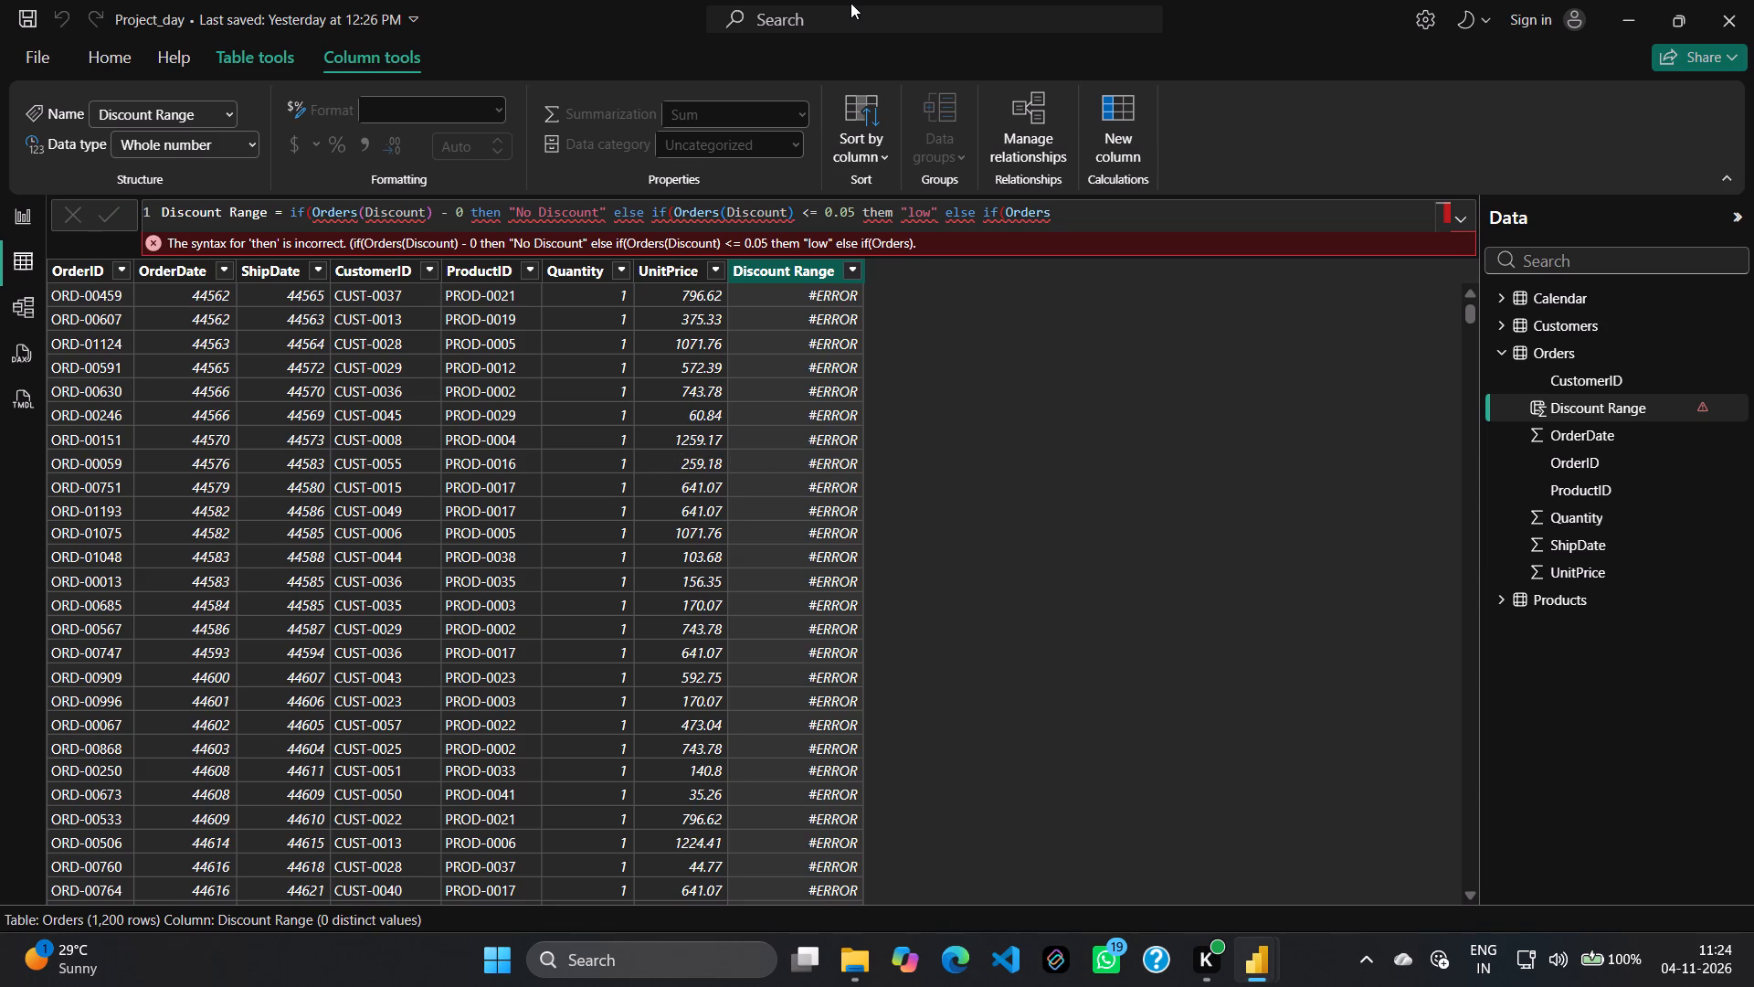
key(shift+parenleft)
Resume editing the Discount Range formula and continue its third condition after Orders with (Discount) <= 0.15.
click(1088, 219)
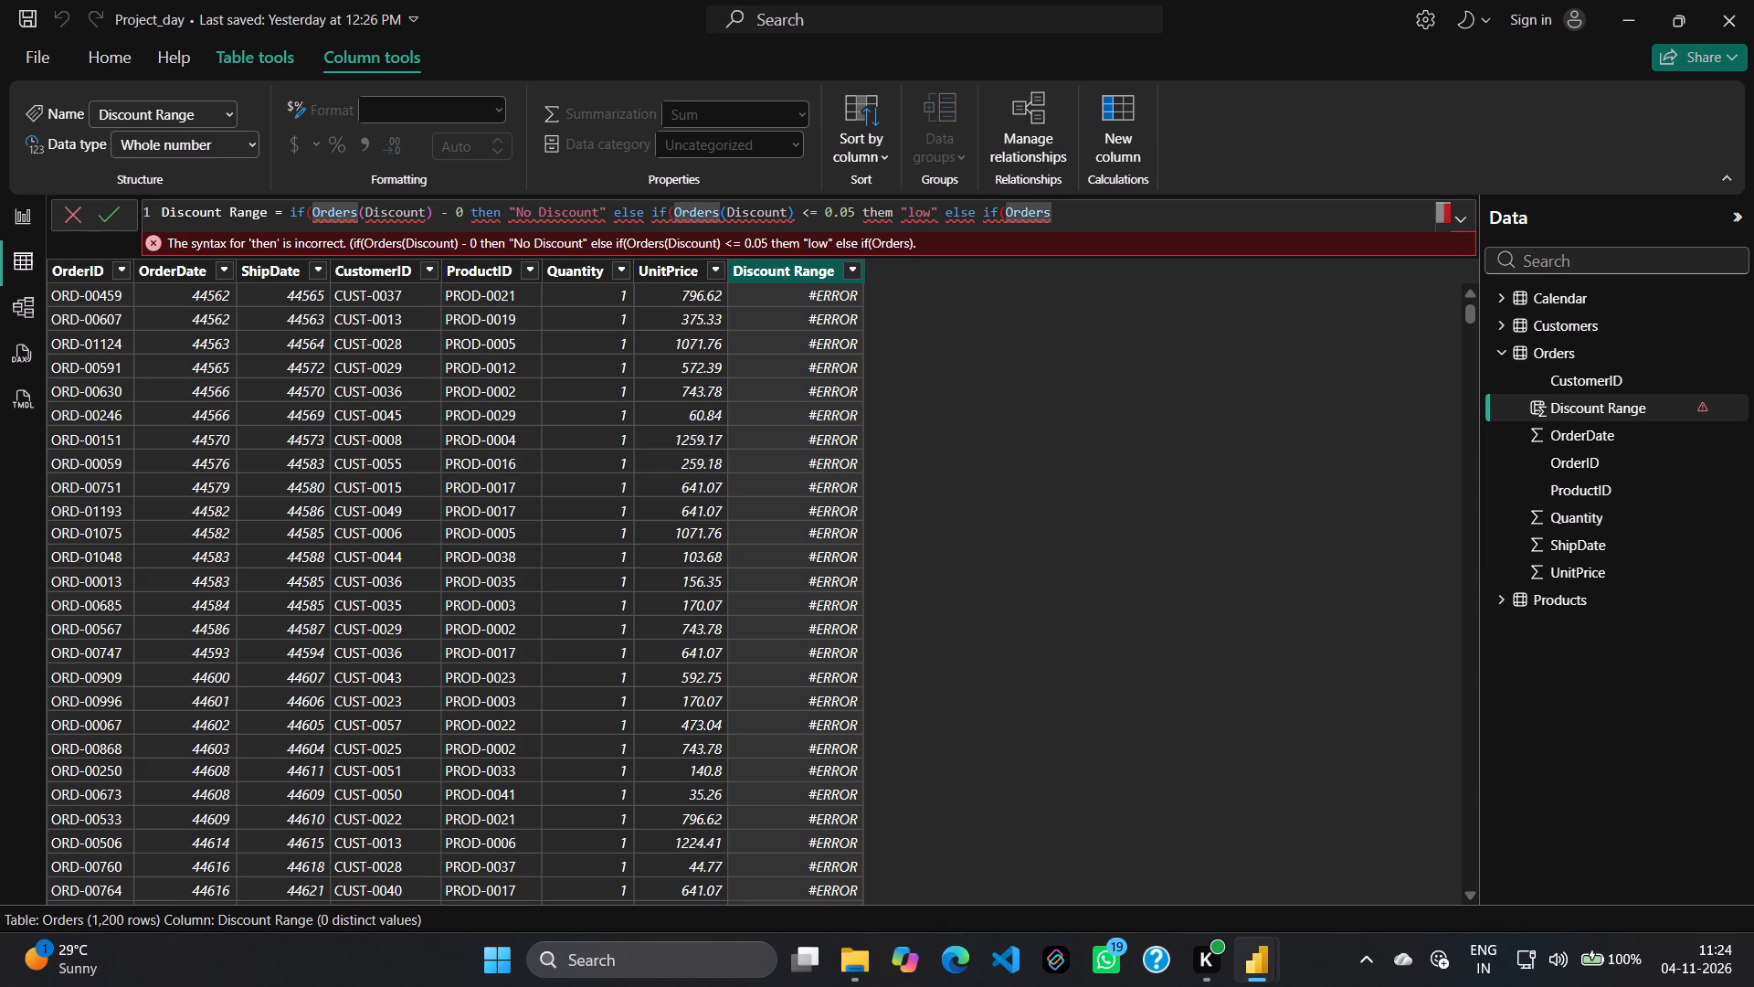
text((Discount)
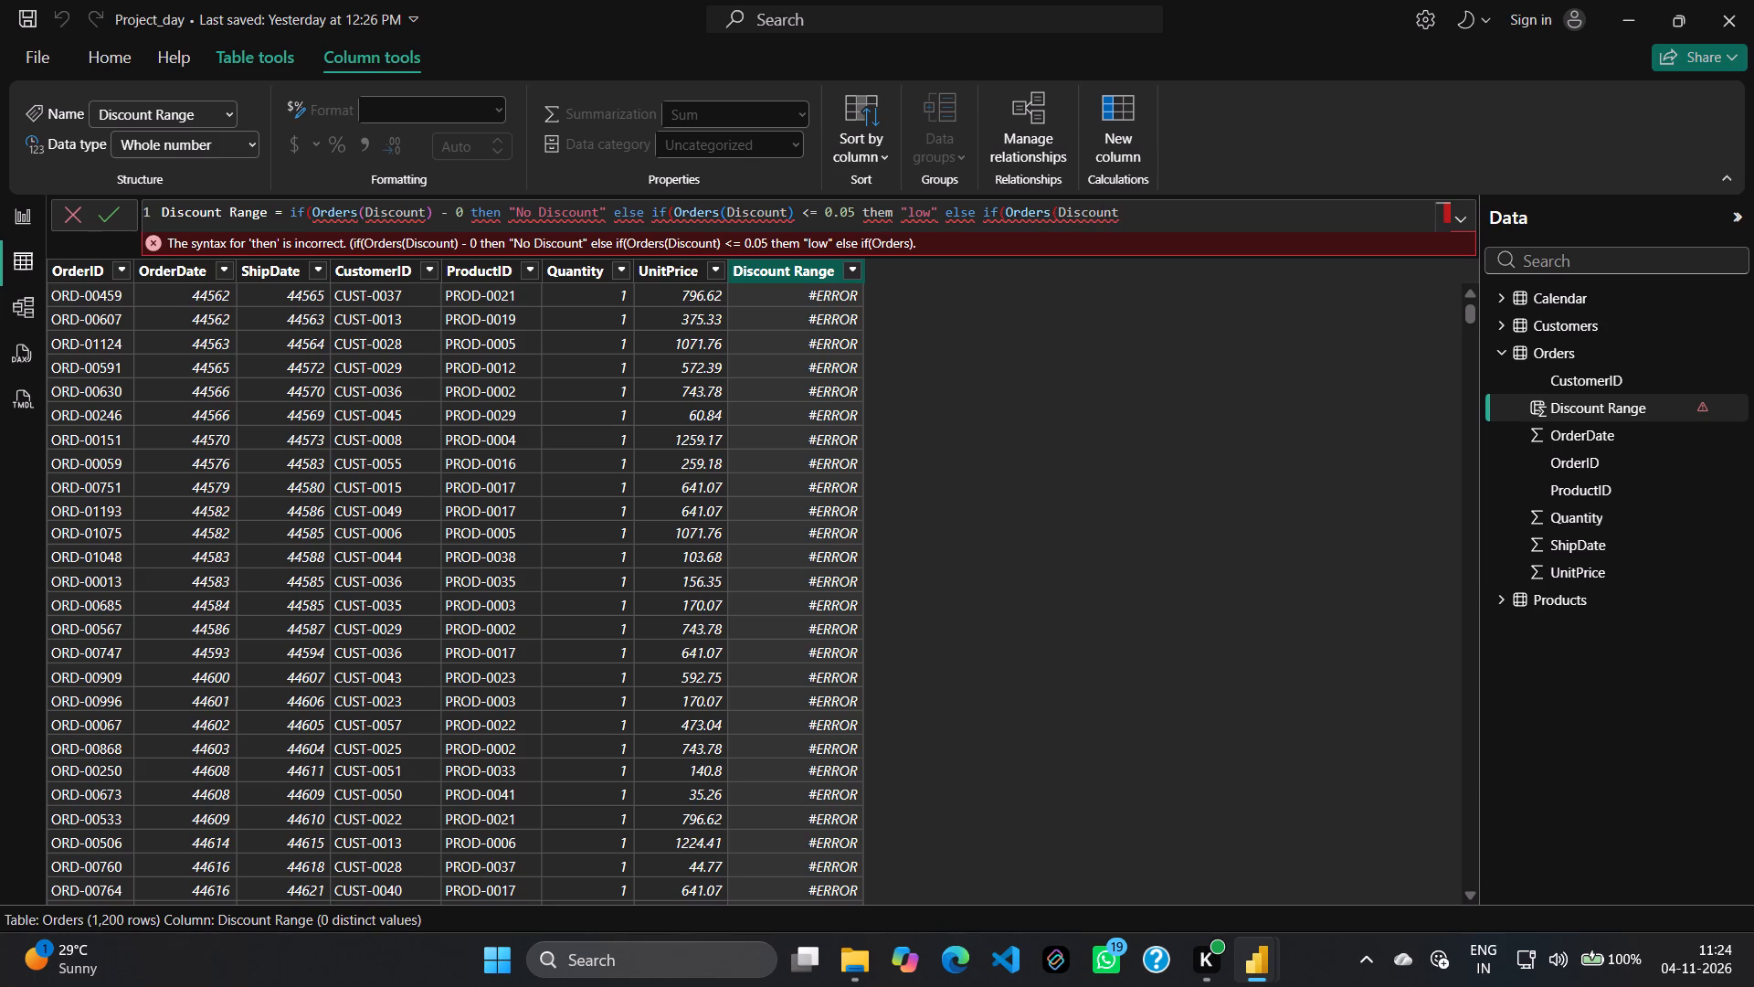
key(shift+parenright)
key(space)
text(<)
key(equal)
key(space)
text(0.15)
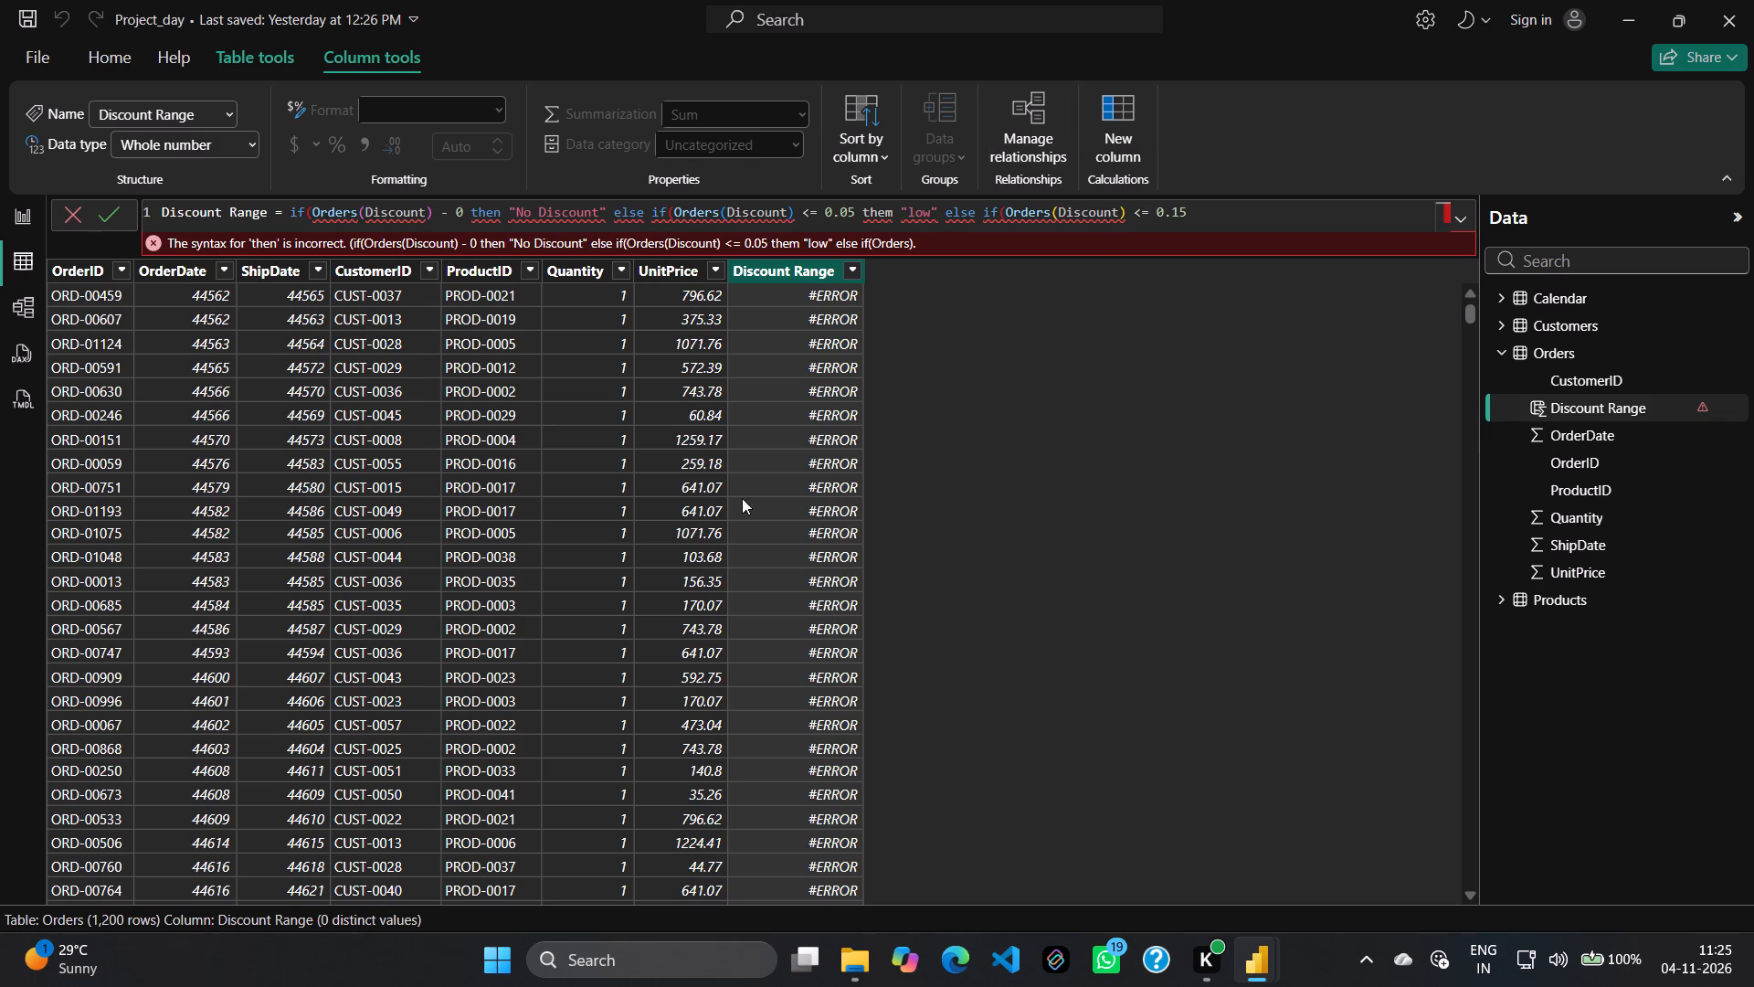
scroll(833, 304, up, 8)
click(1275, 216)
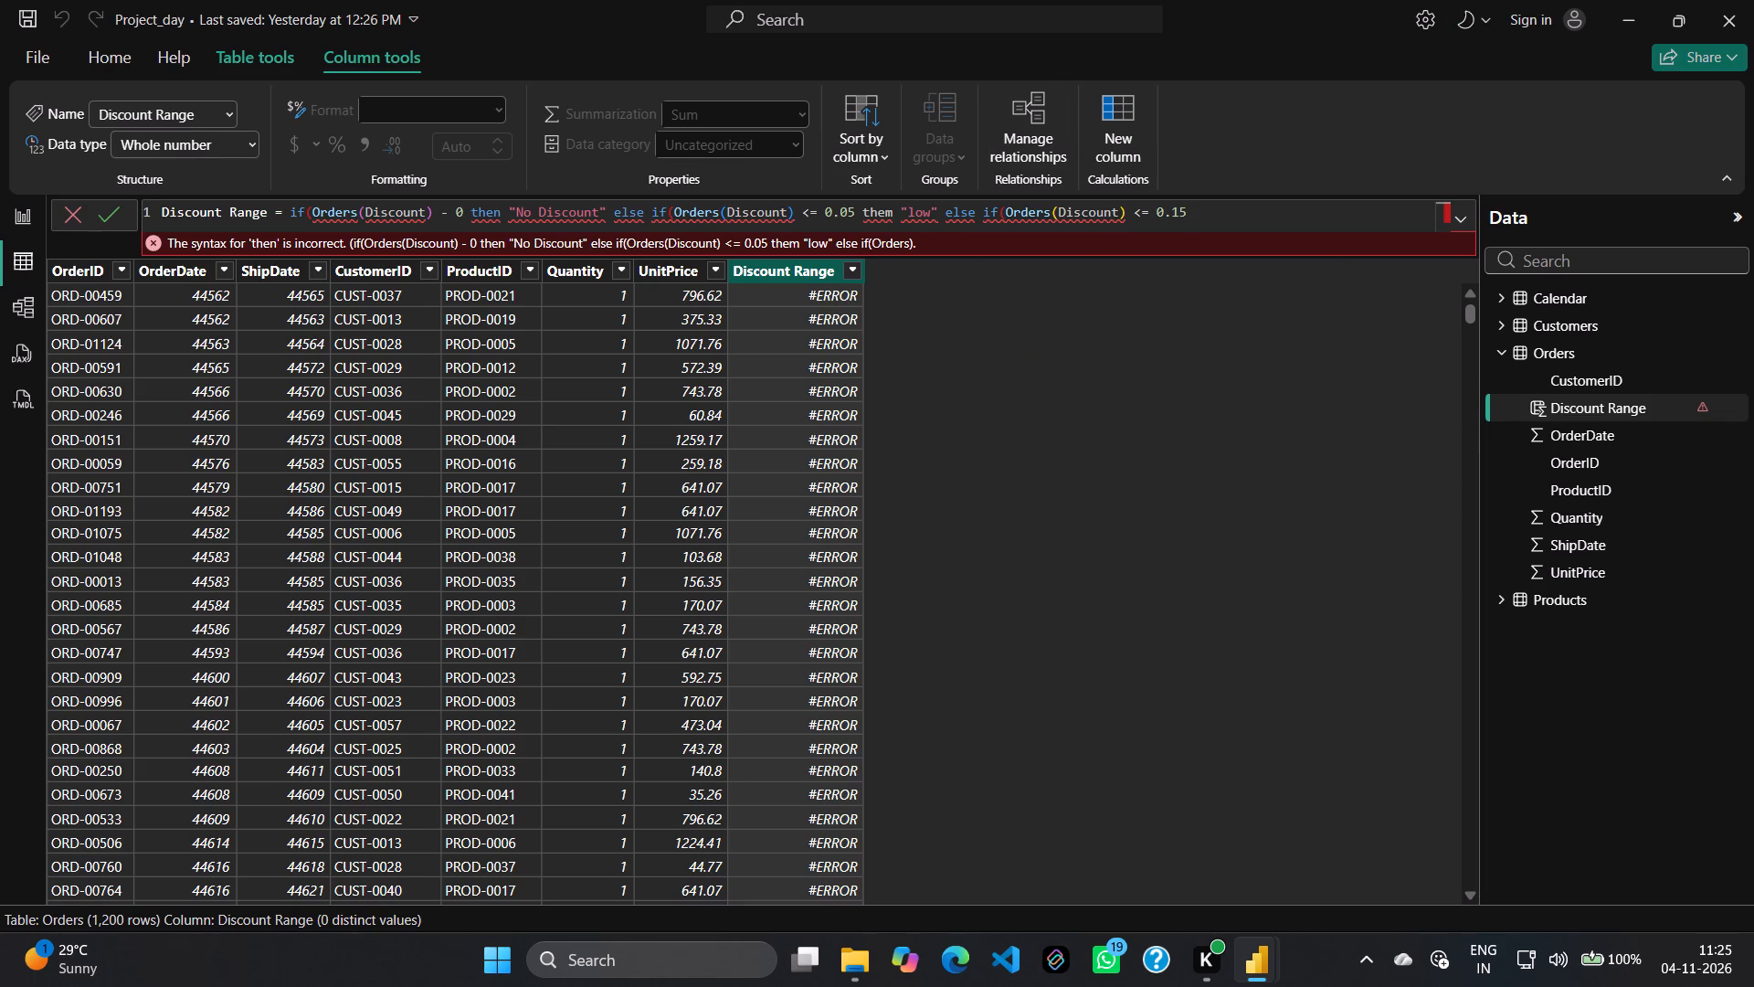
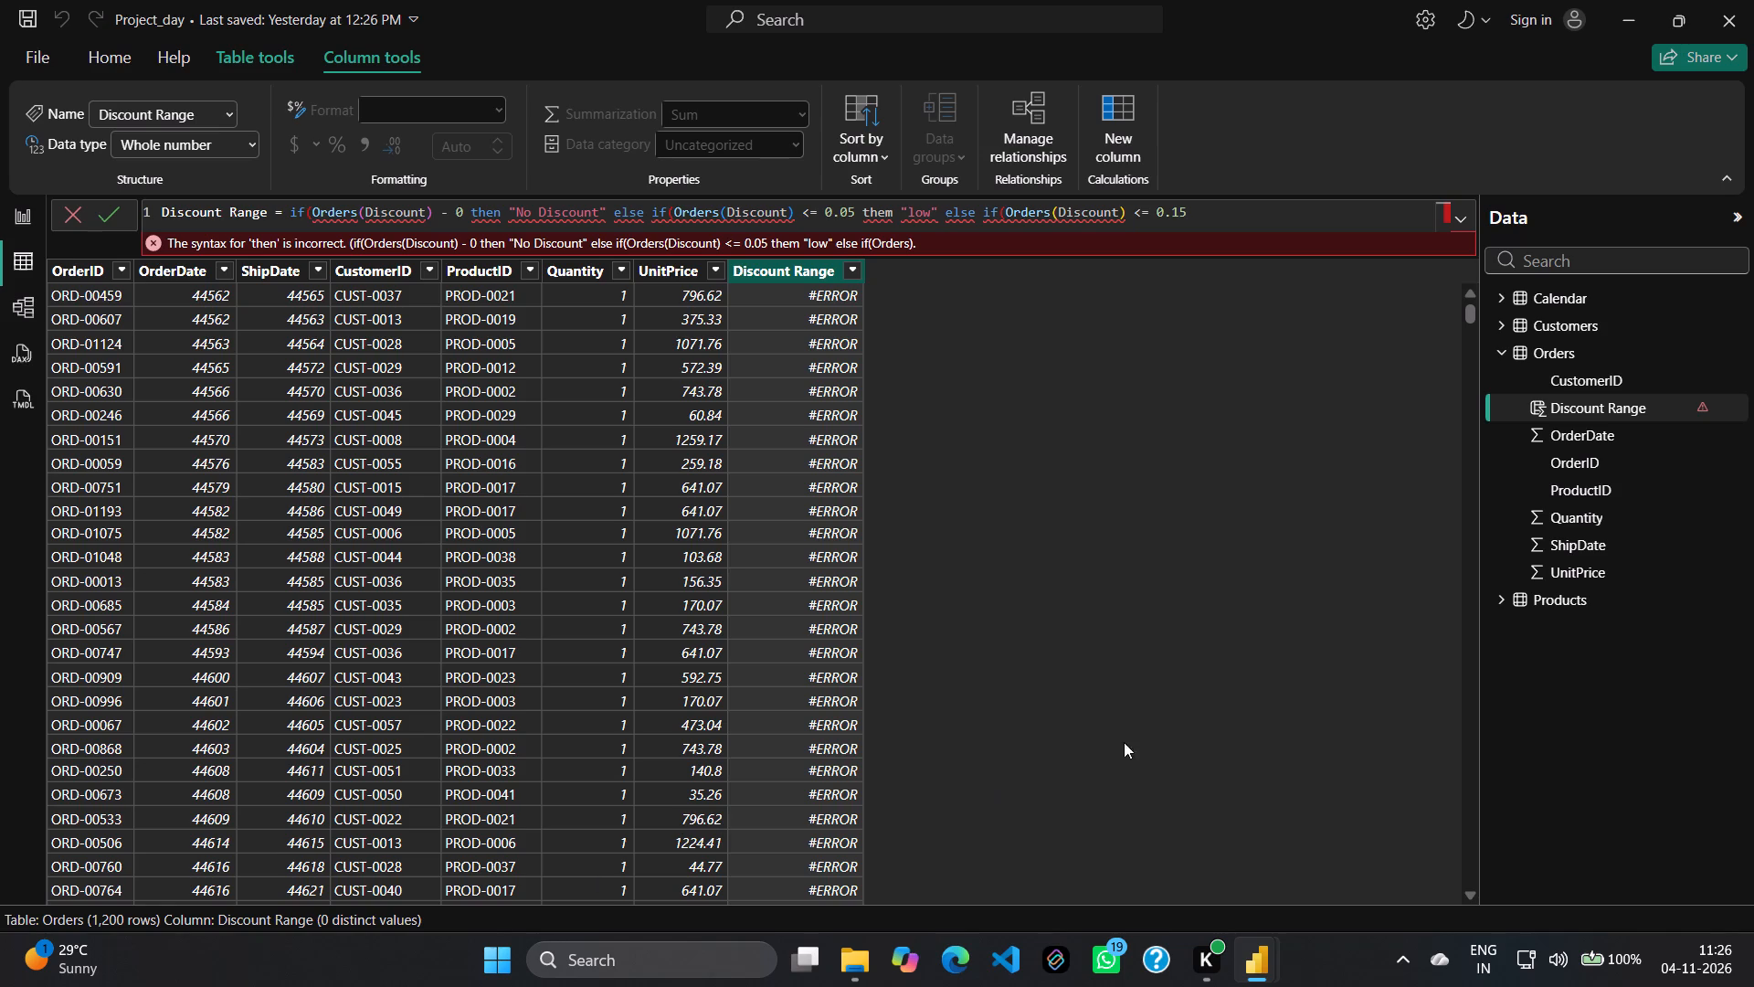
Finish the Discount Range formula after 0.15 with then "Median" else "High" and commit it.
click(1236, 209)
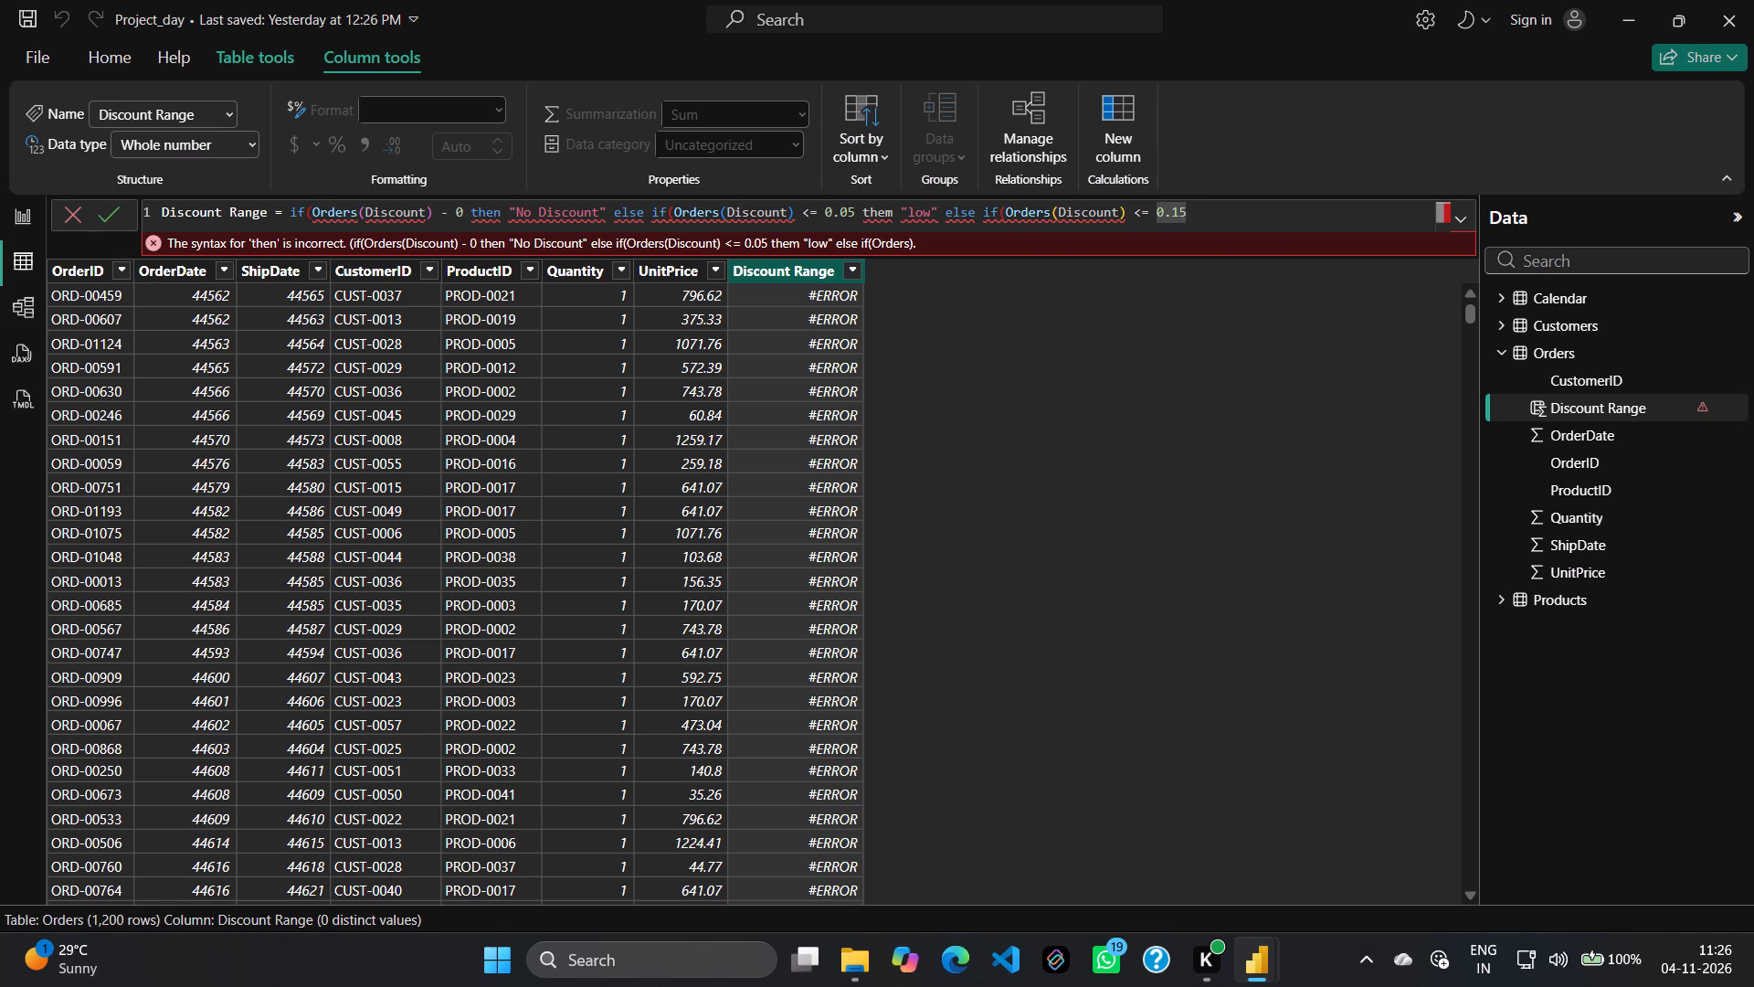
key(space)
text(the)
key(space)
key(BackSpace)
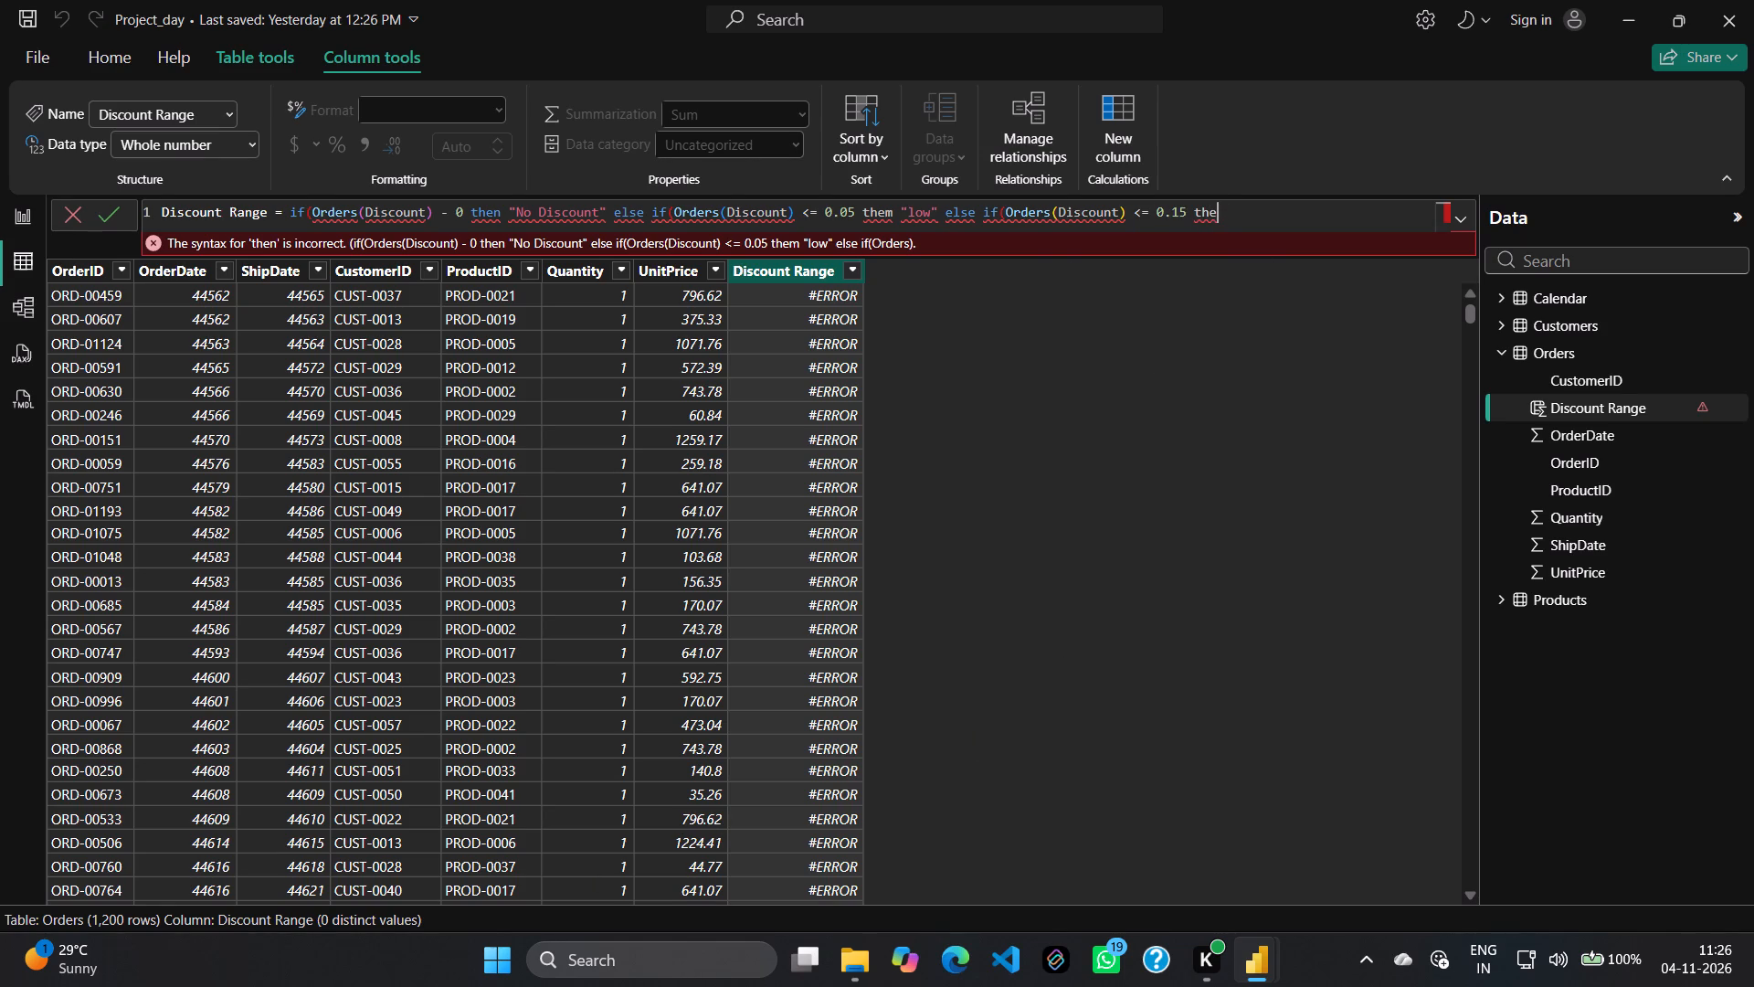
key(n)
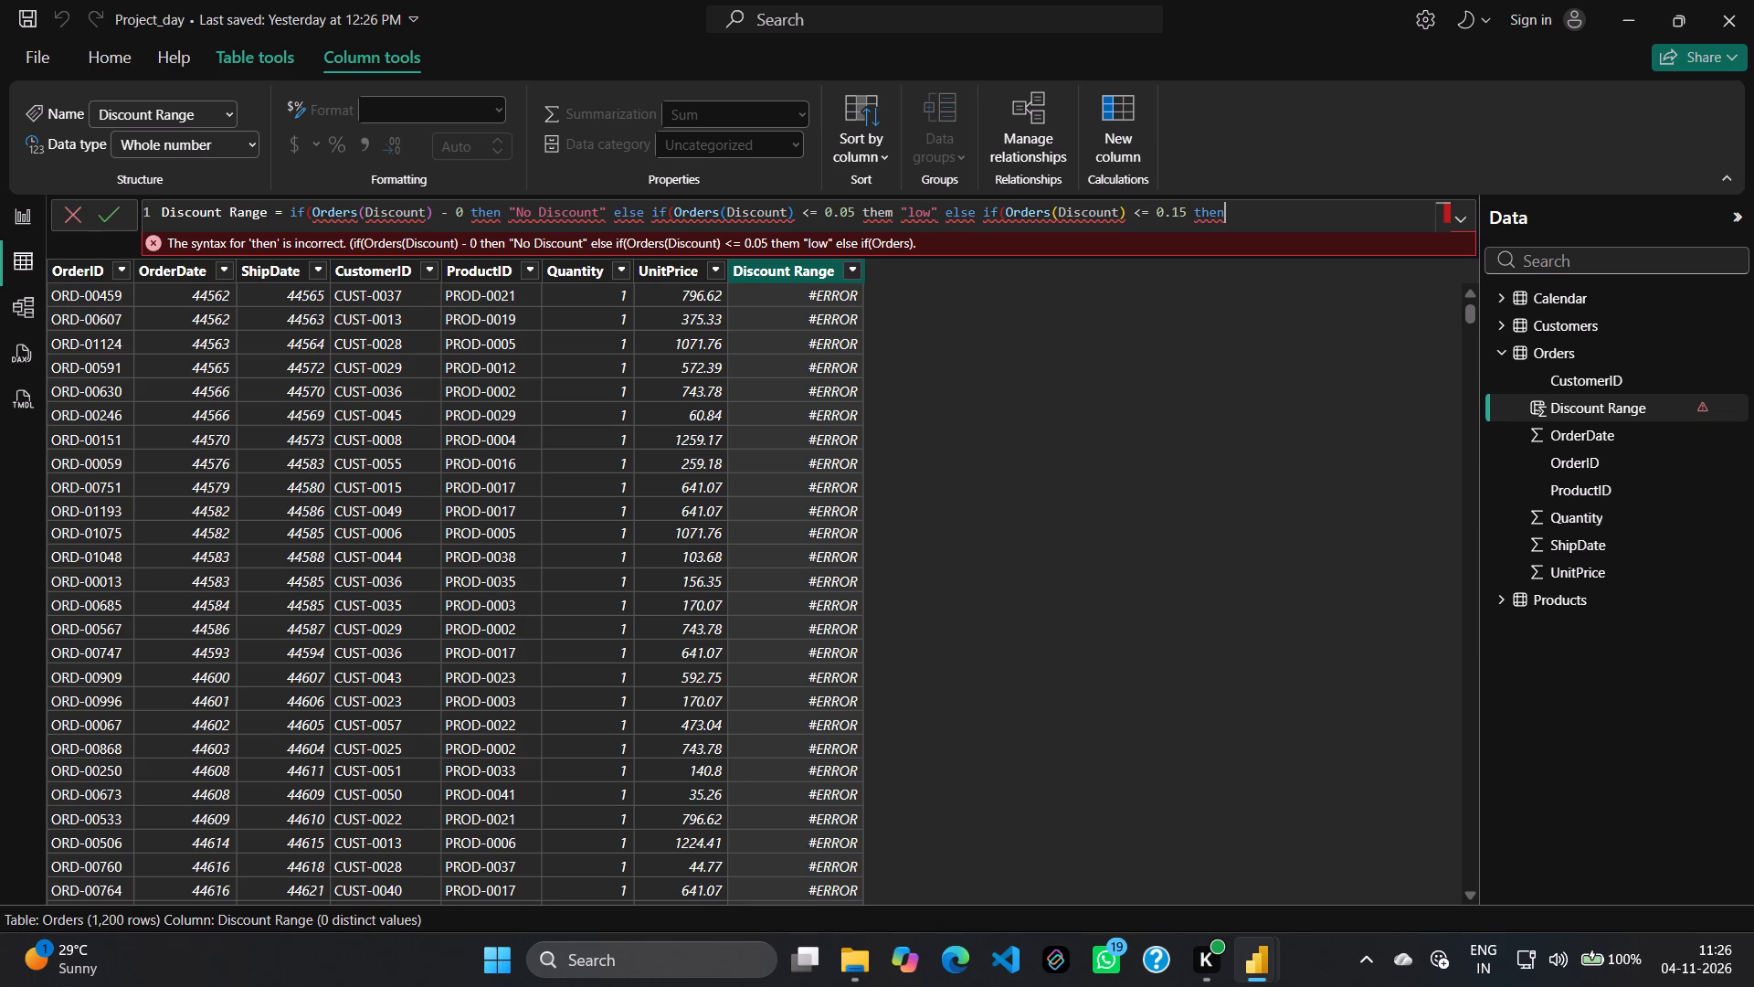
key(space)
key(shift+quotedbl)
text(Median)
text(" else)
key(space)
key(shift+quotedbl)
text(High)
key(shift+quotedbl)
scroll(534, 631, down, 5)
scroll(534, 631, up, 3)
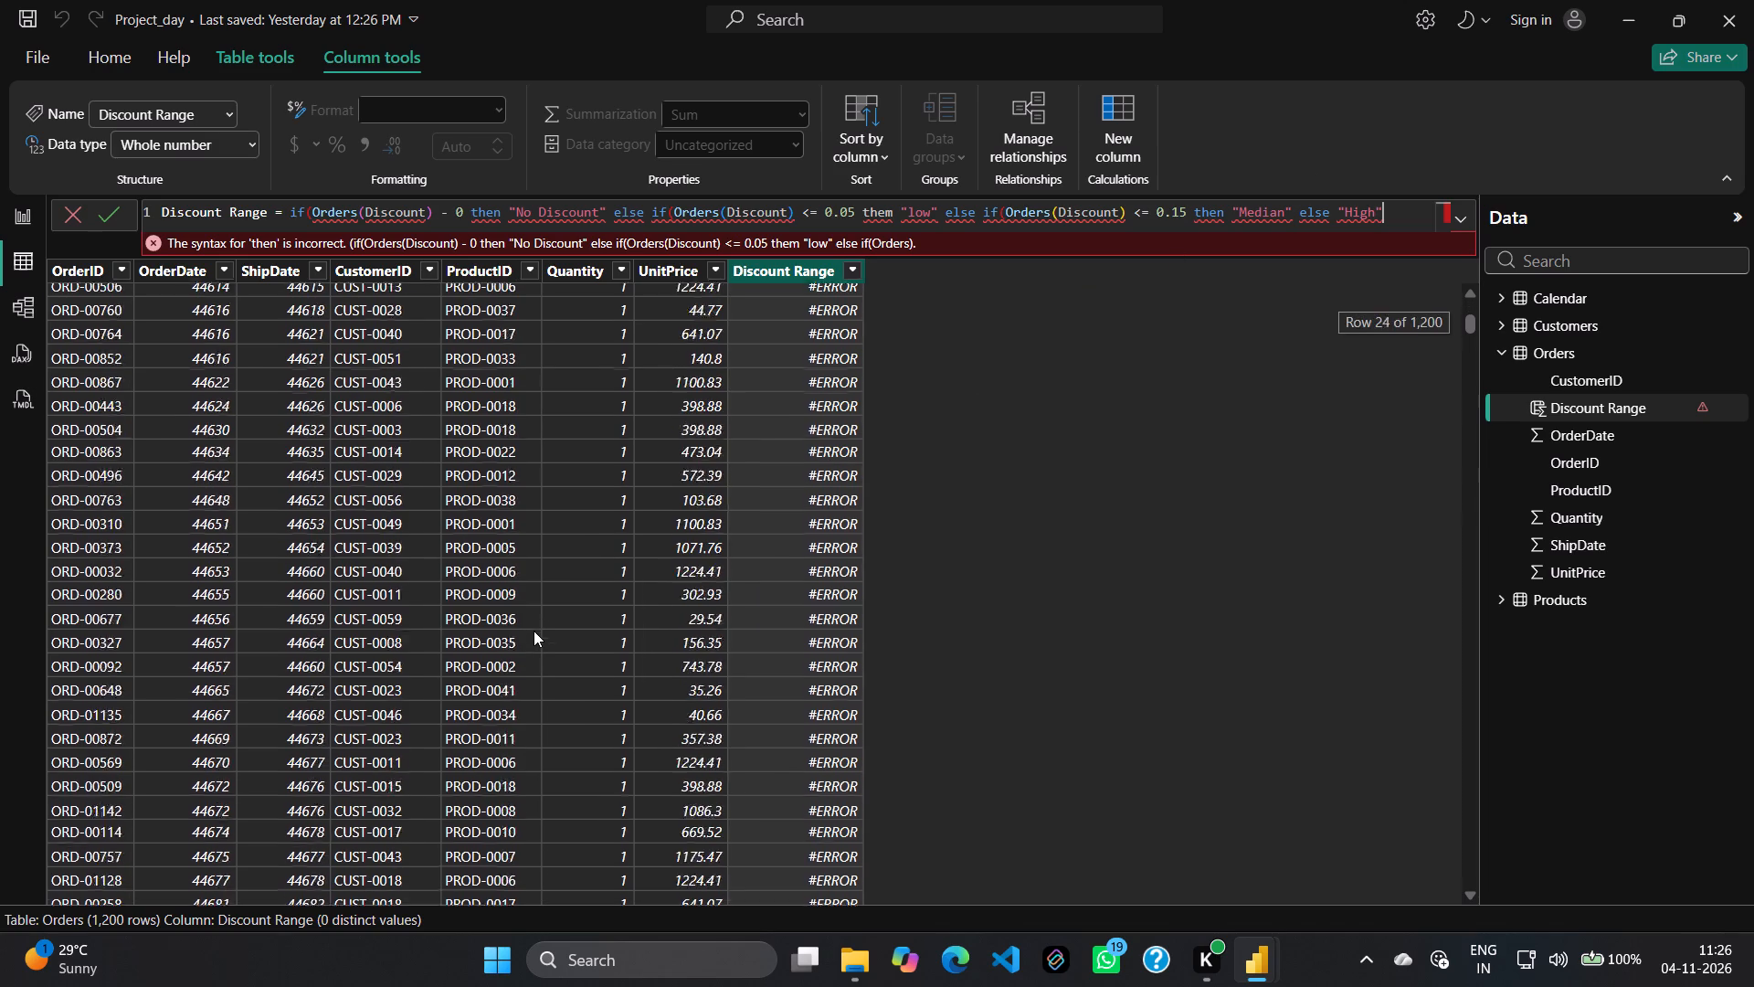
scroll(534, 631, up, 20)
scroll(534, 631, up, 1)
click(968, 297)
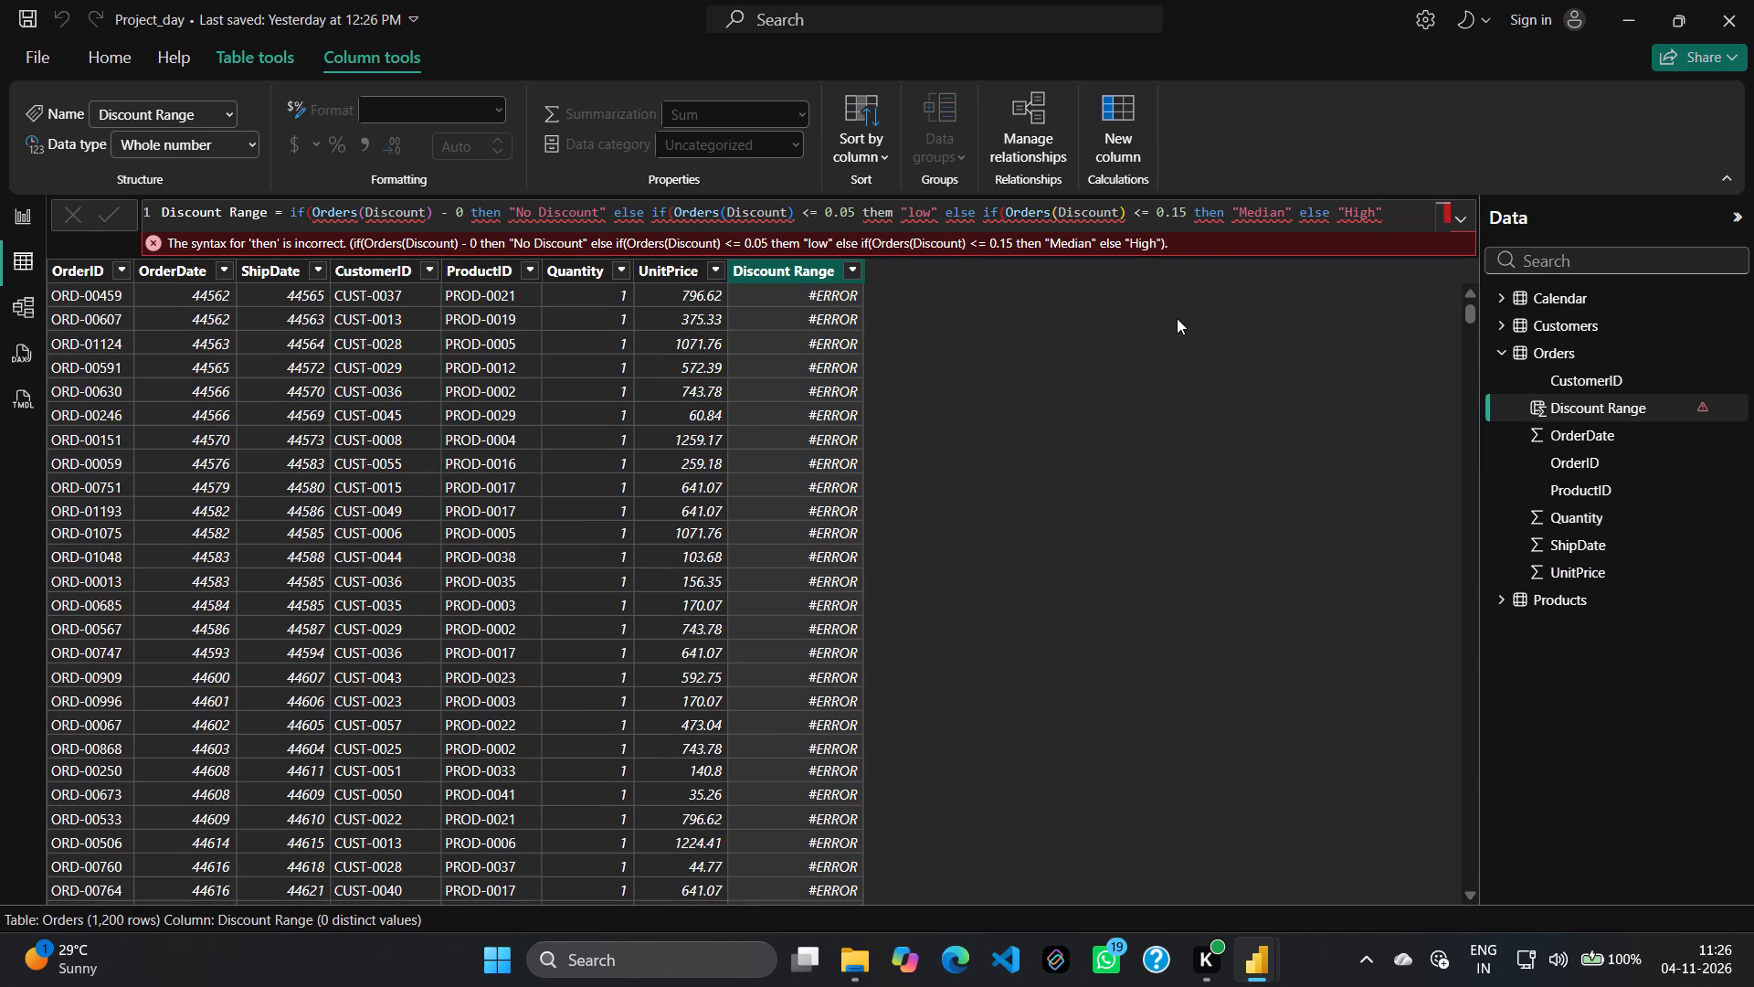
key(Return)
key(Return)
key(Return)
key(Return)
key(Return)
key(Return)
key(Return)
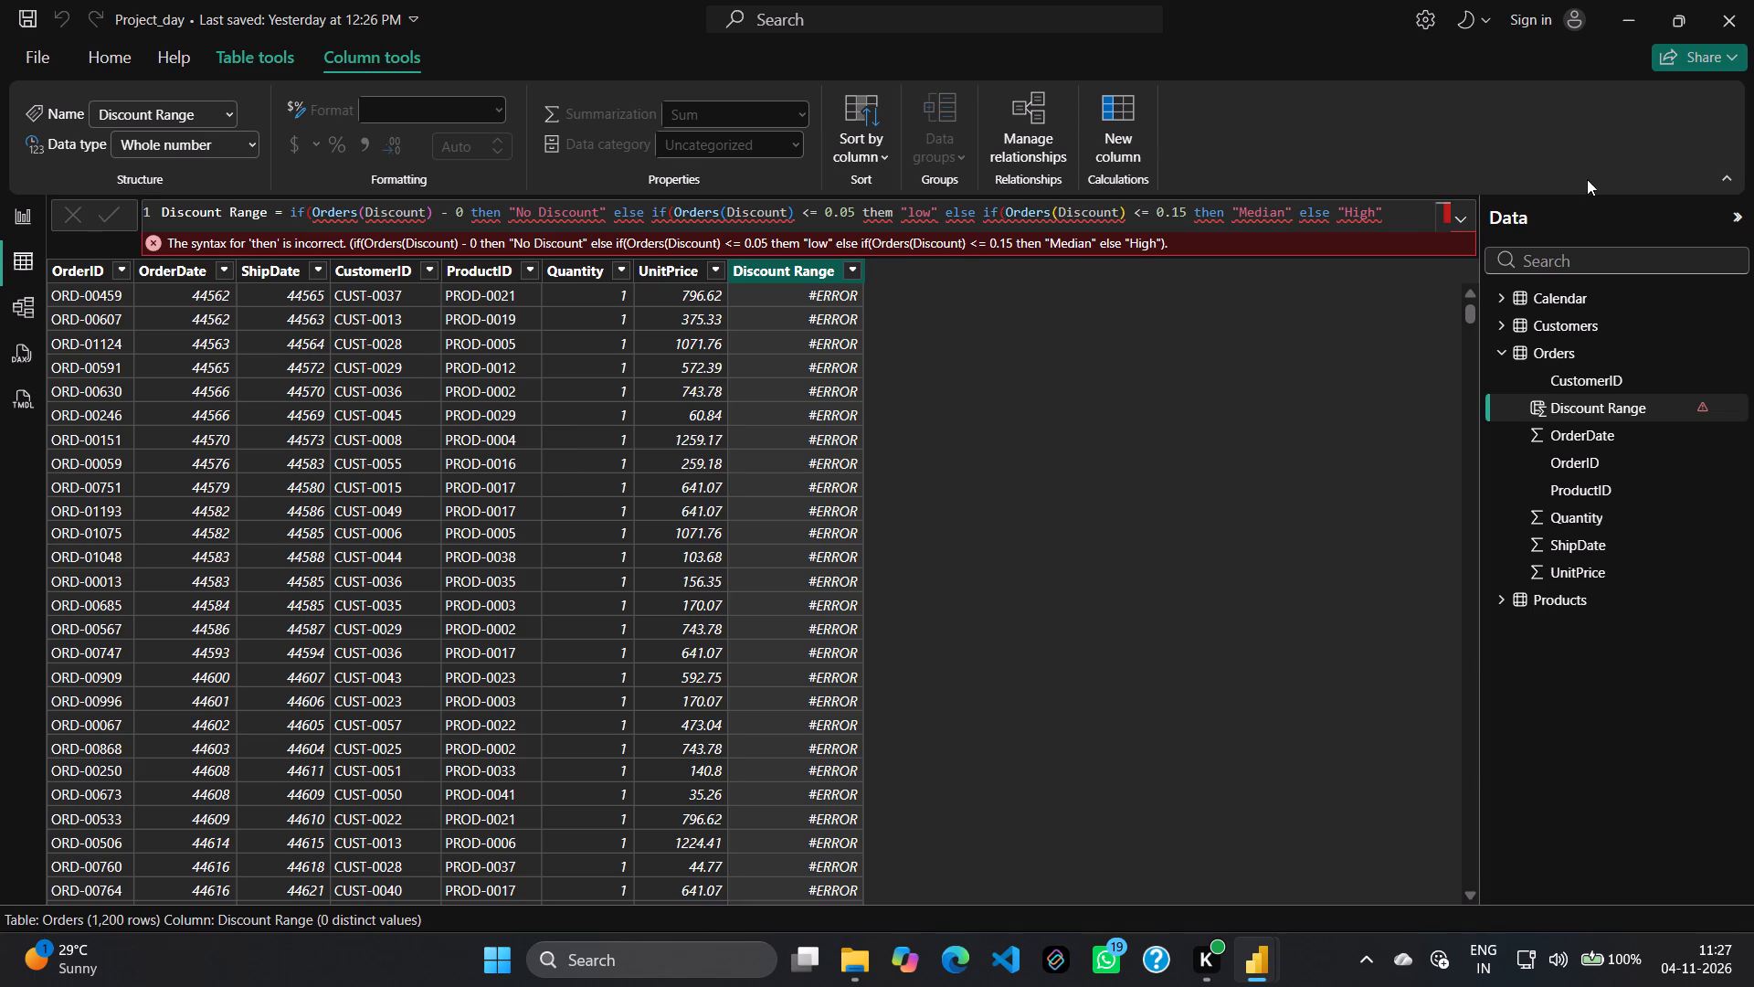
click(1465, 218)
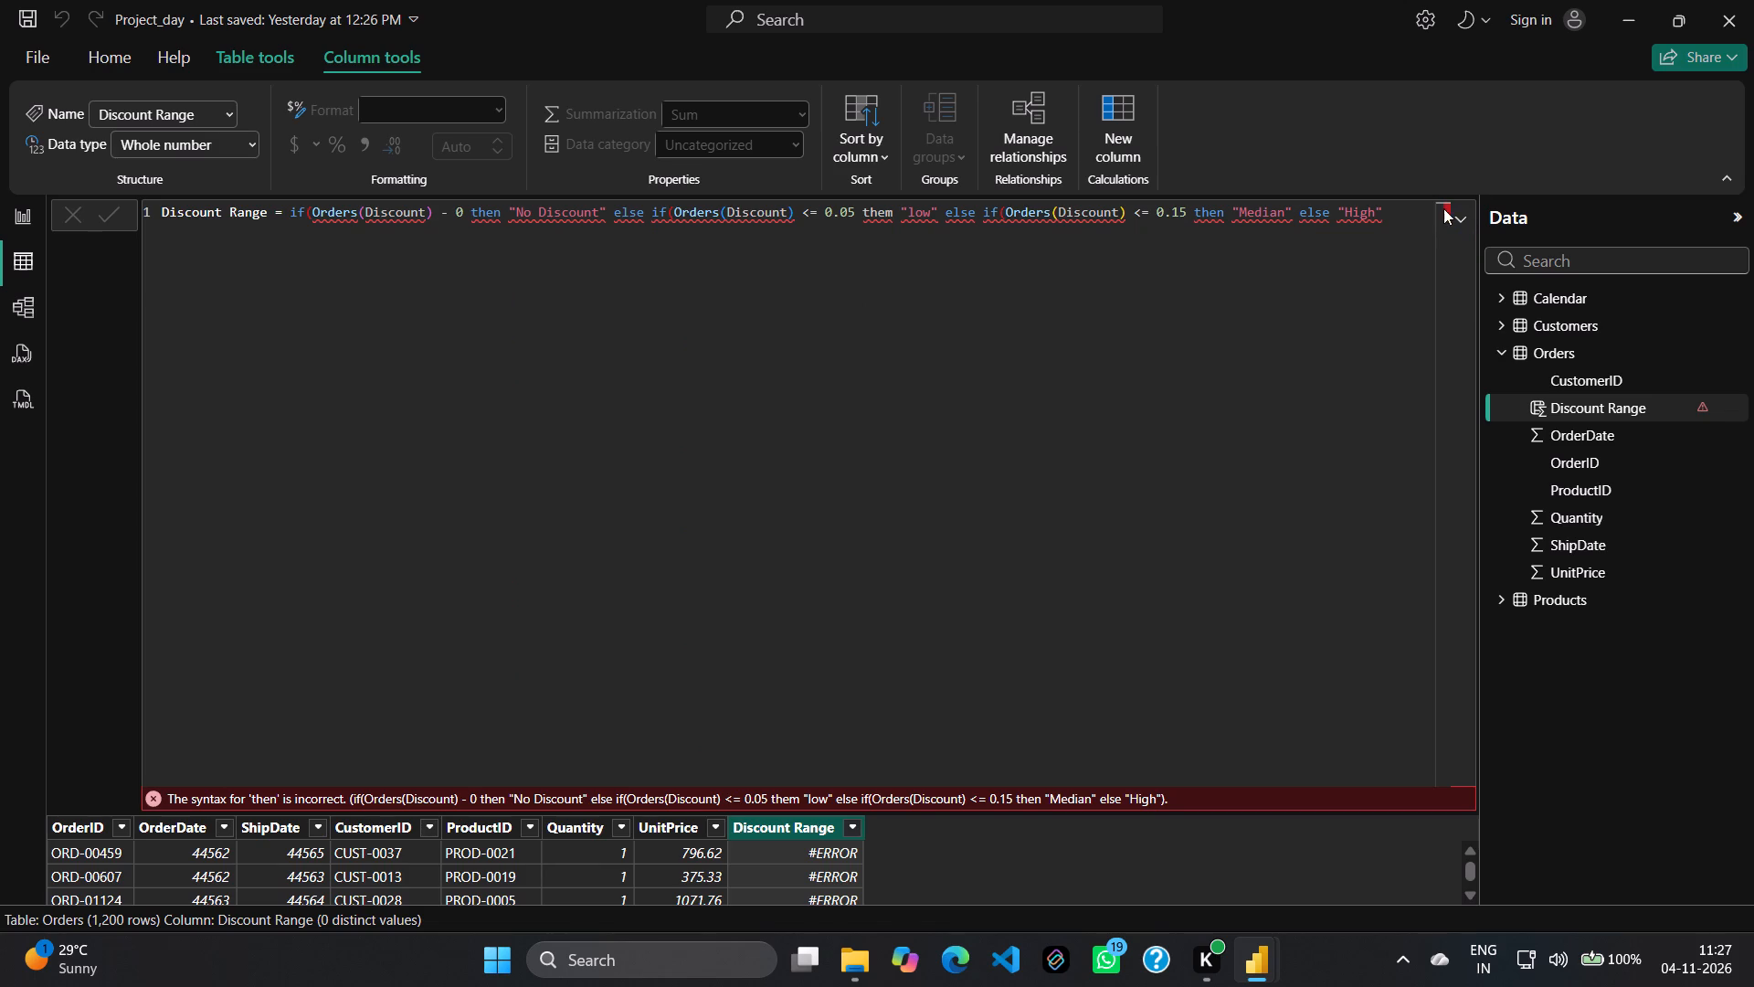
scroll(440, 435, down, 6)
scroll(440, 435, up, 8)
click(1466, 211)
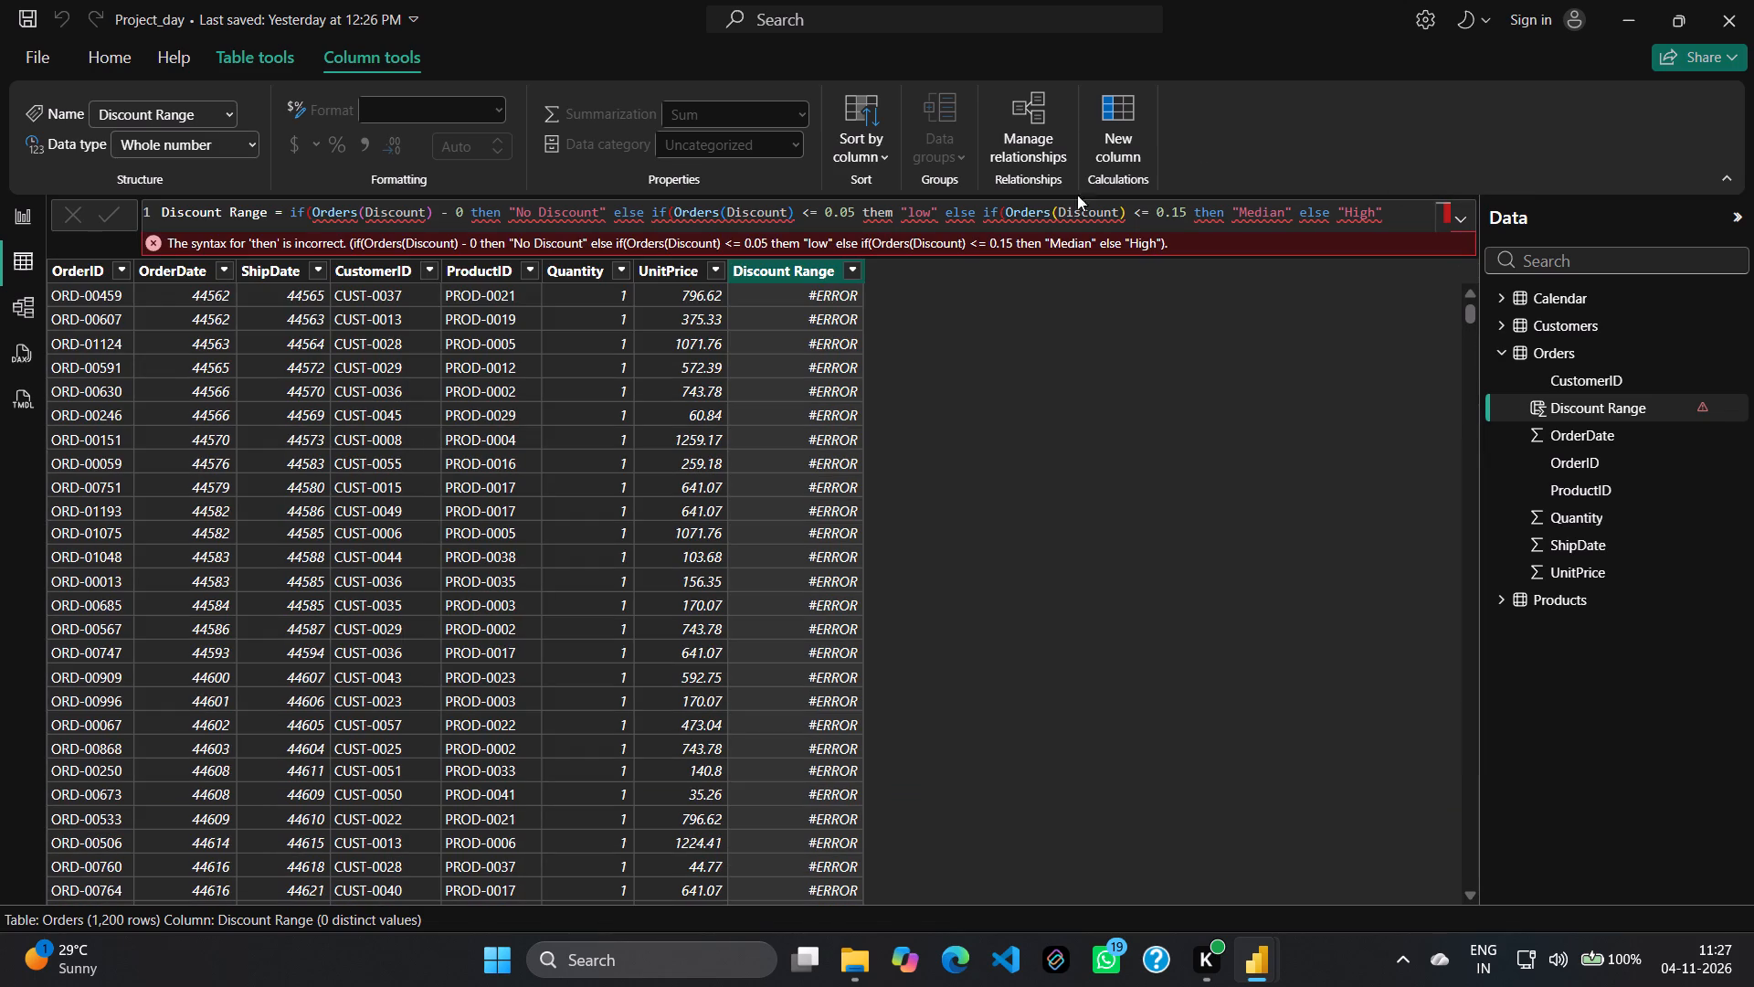
Clear the entire Discount Range formula and commit the empty column definition.
drag(1369, 182, 1376, 204)
drag(1391, 211, 0, 222)
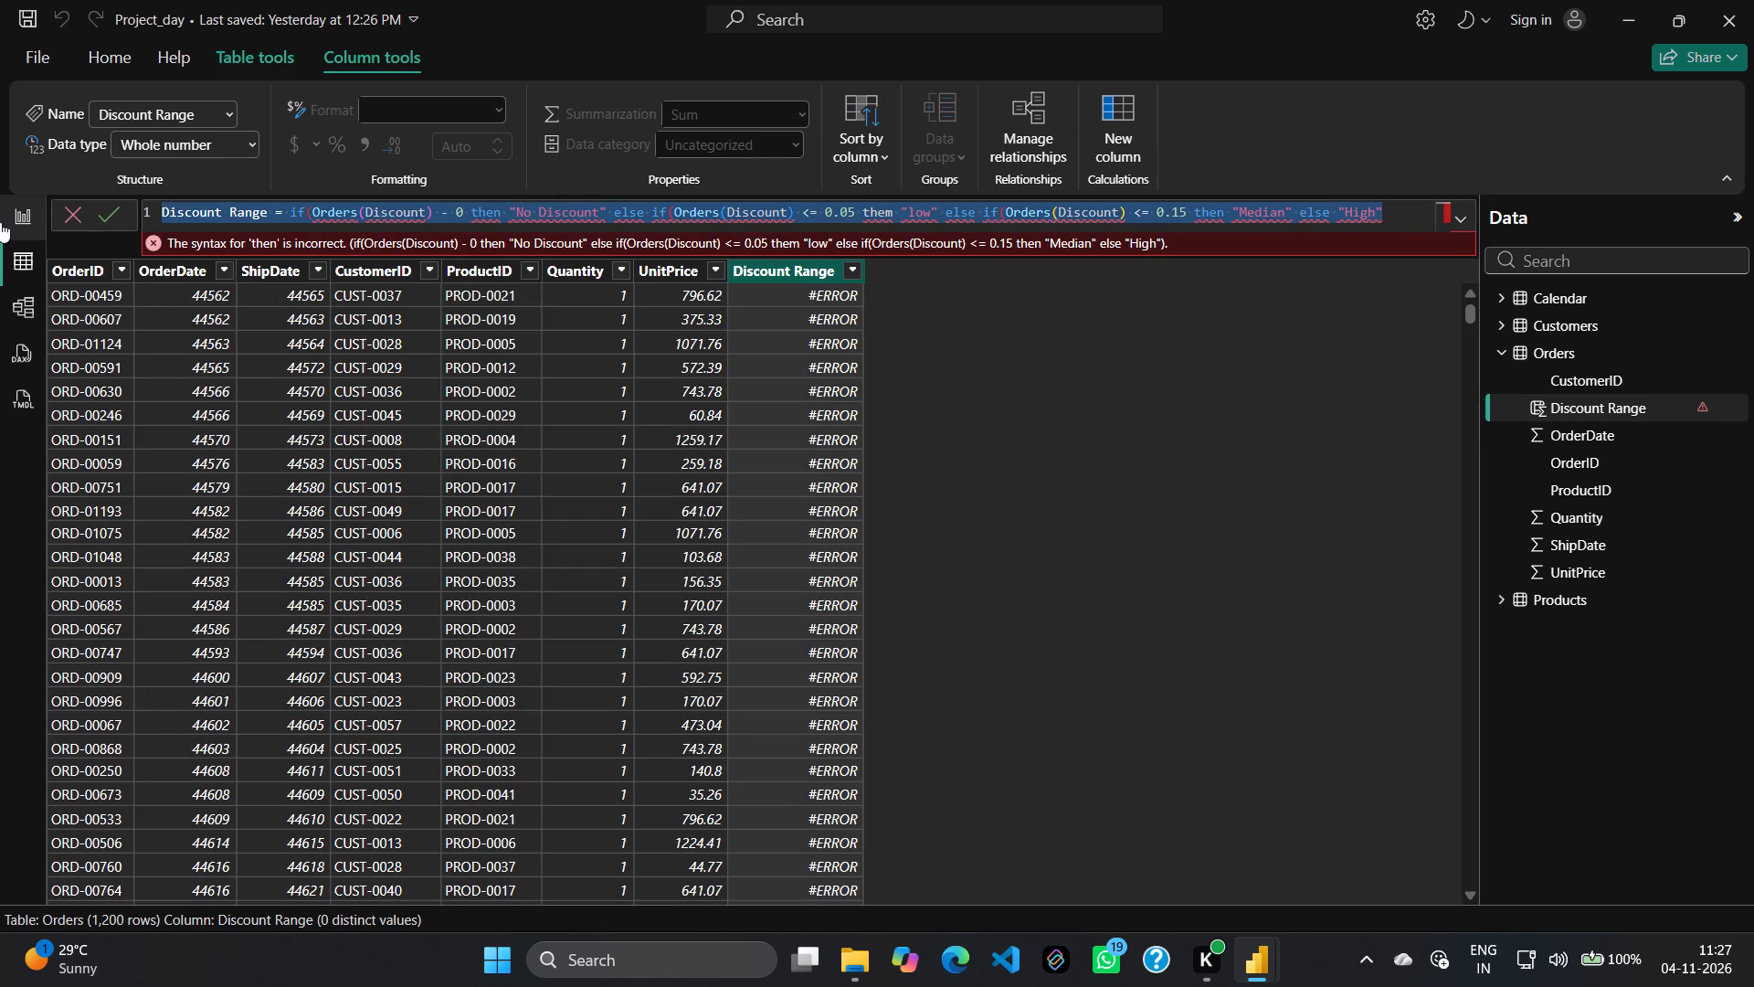
key(BackSpace)
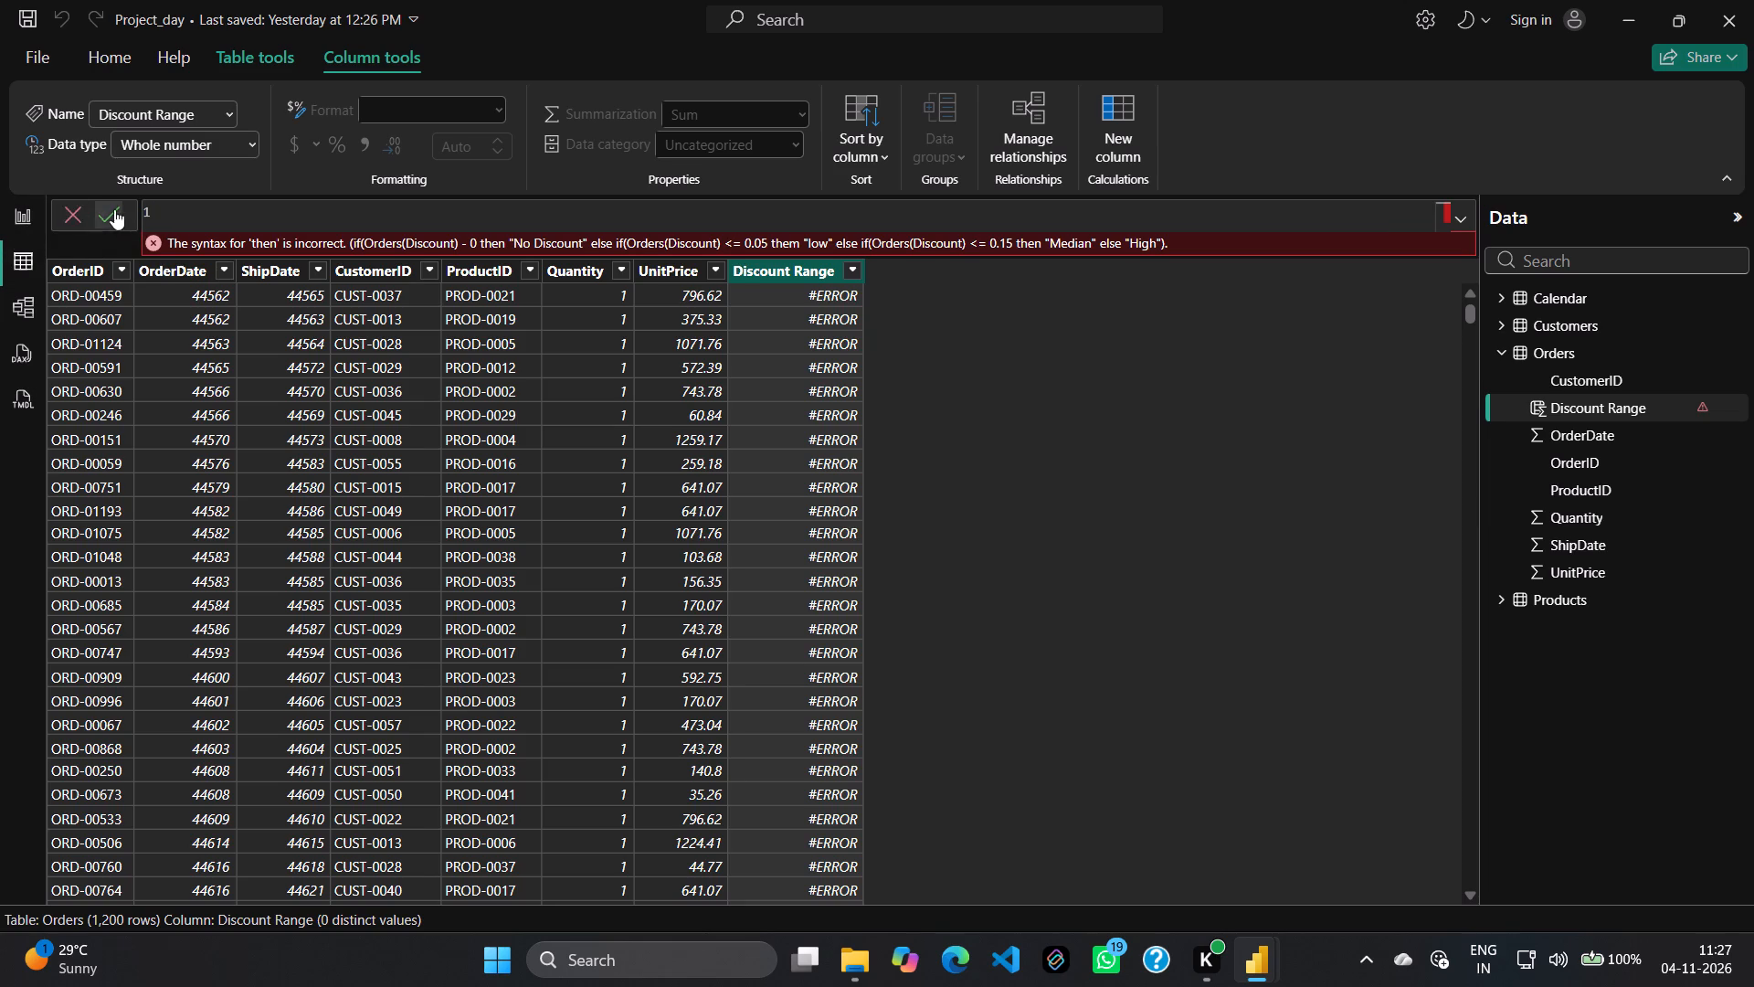
click(114, 209)
scroll(793, 397, up, 8)
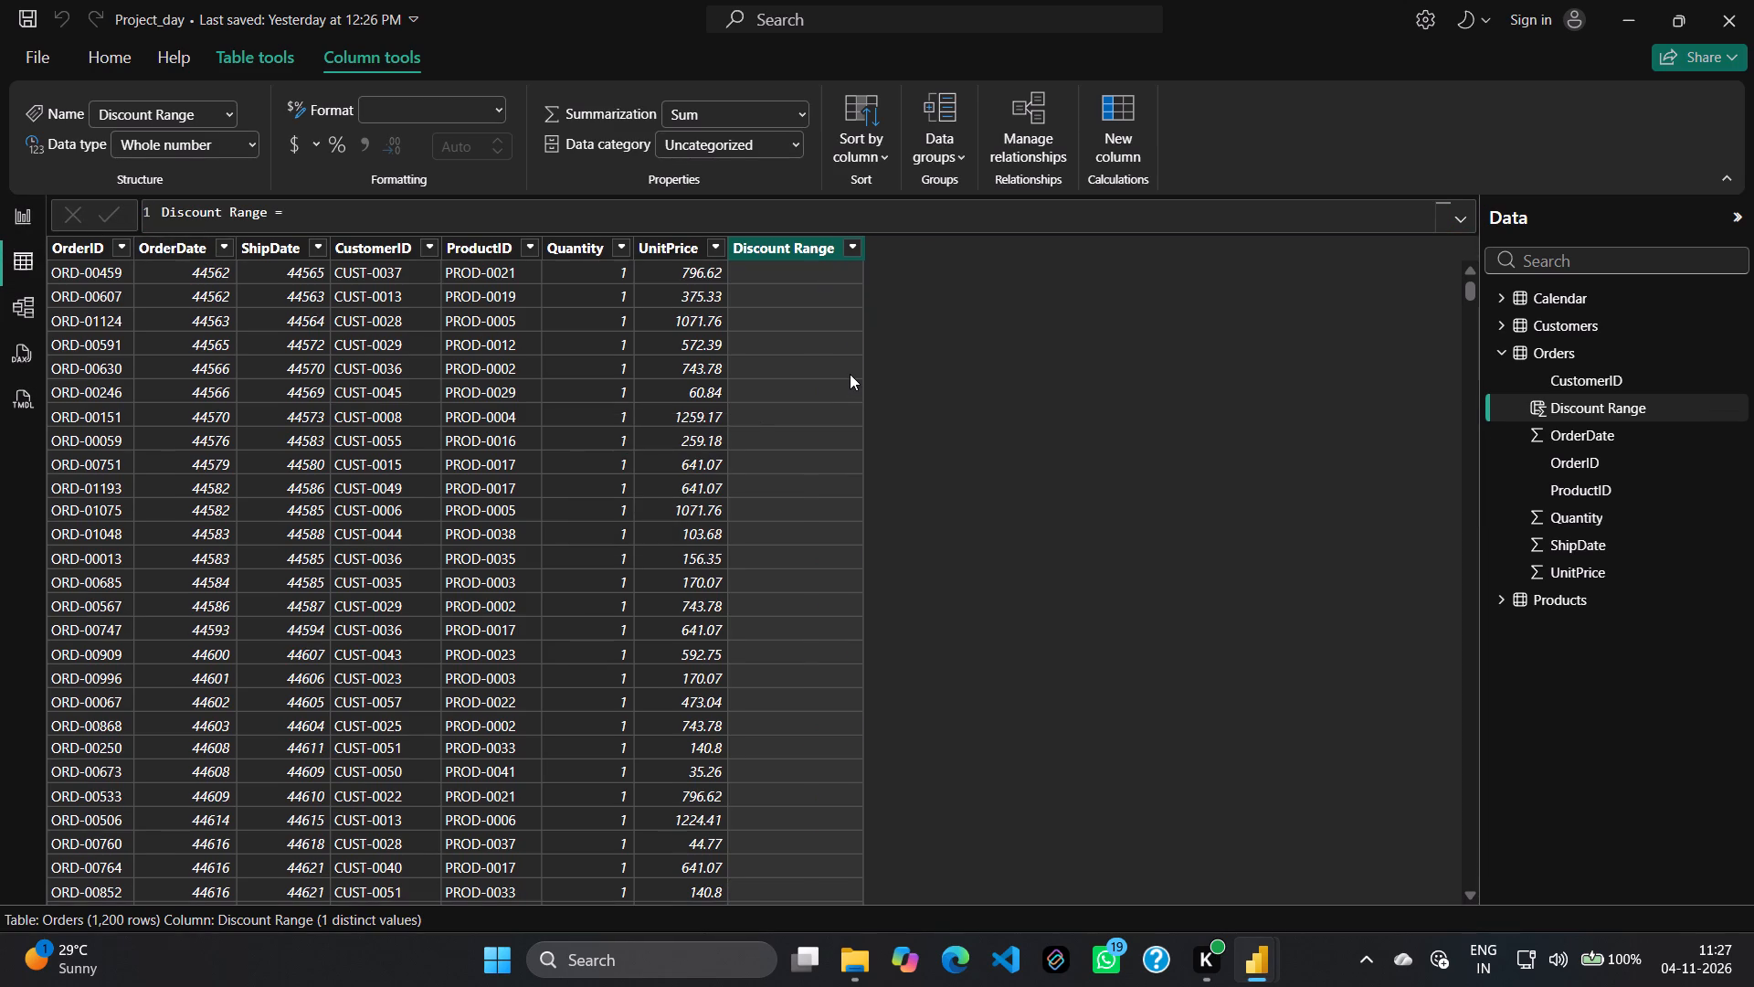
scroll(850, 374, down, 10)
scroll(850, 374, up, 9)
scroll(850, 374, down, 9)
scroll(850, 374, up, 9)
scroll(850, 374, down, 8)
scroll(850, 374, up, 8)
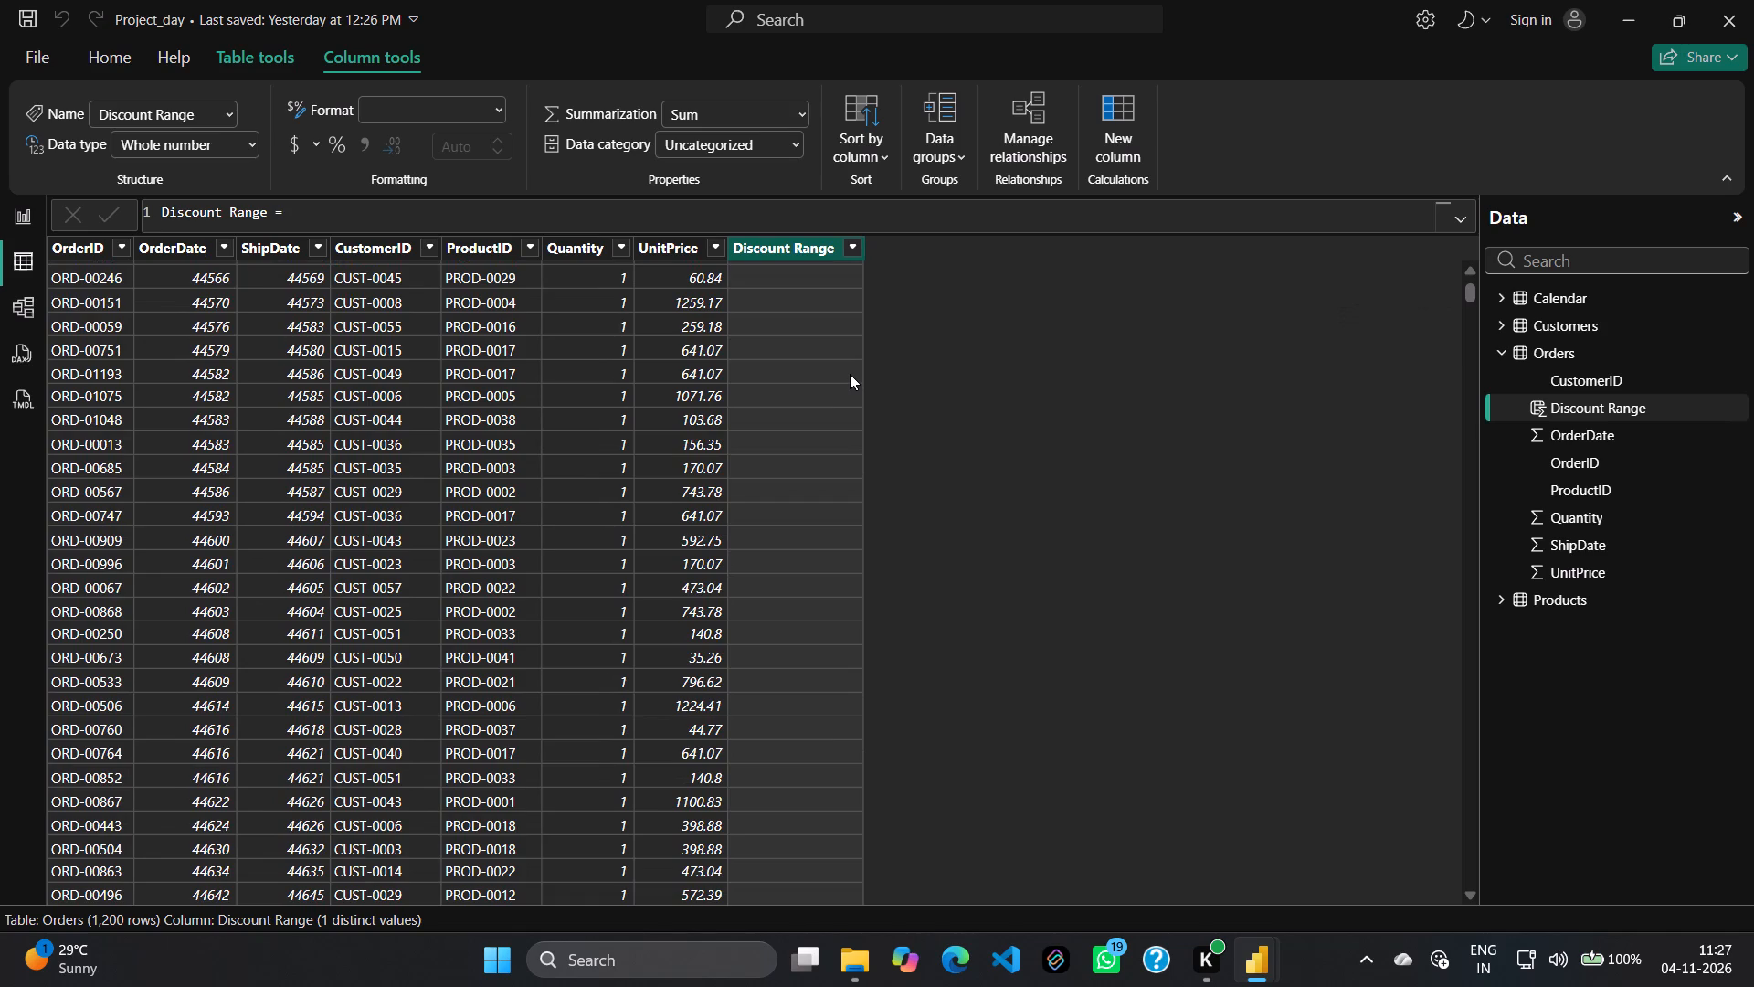
Open the report's queries in Power Query Editor with Transform data.
click(256, 58)
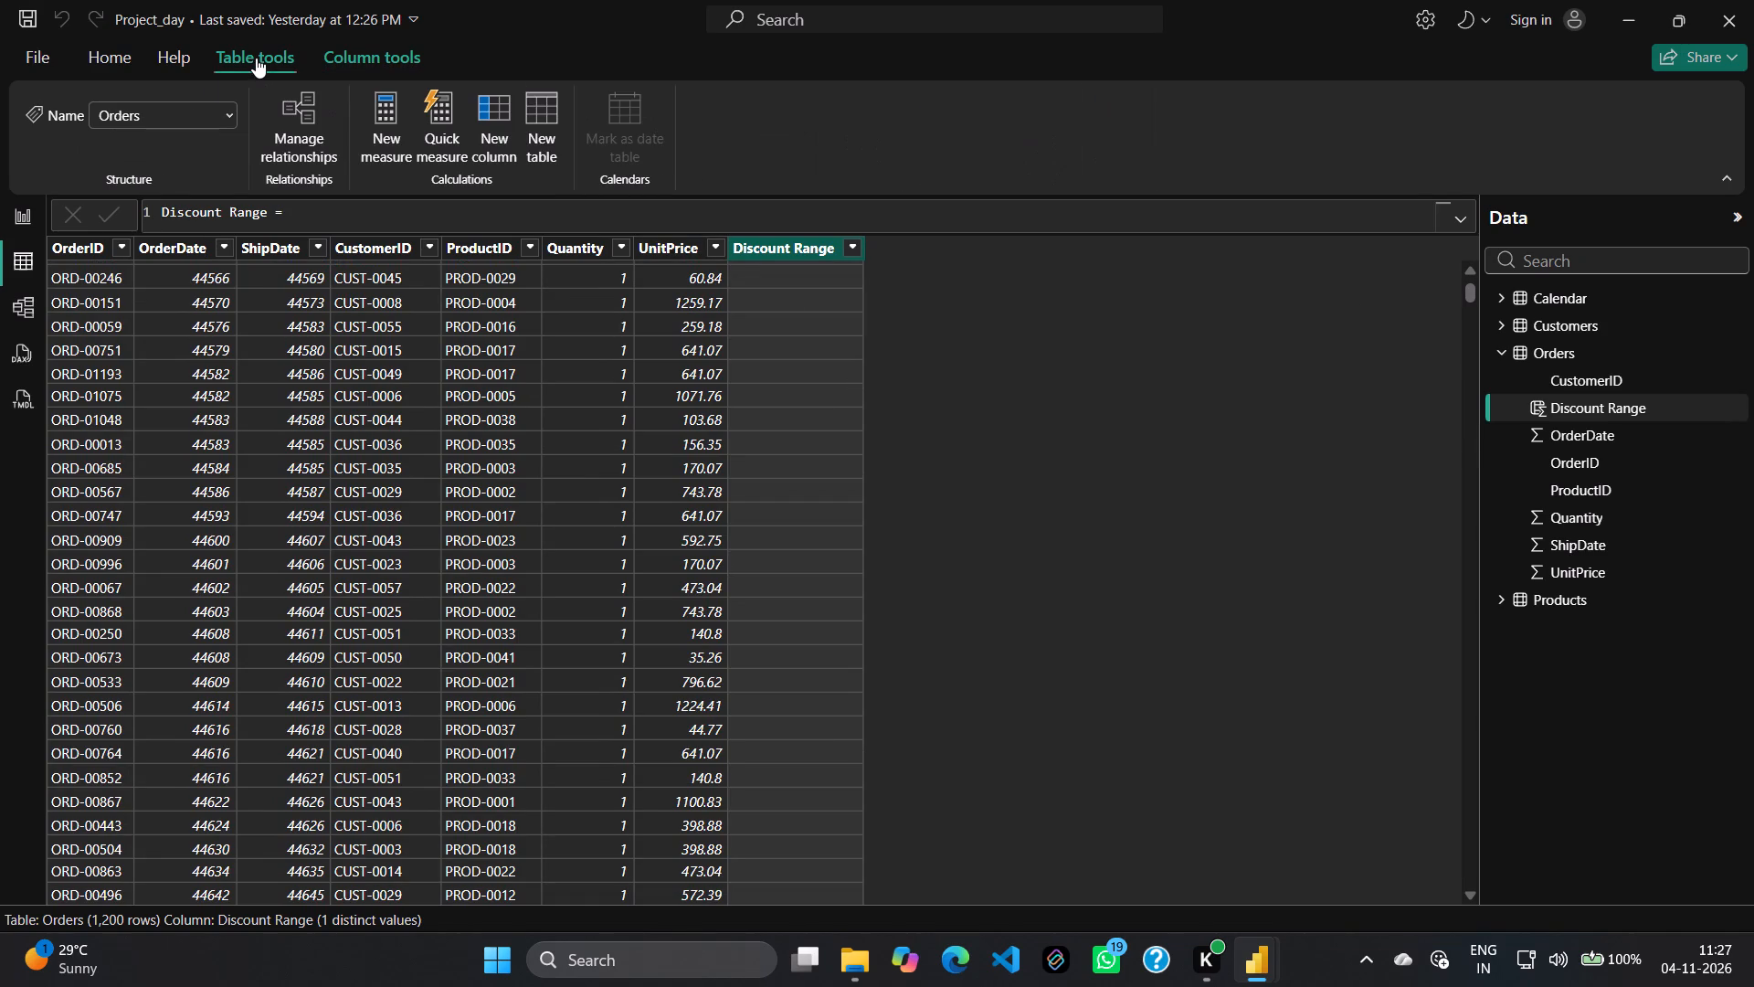
click(158, 57)
click(104, 47)
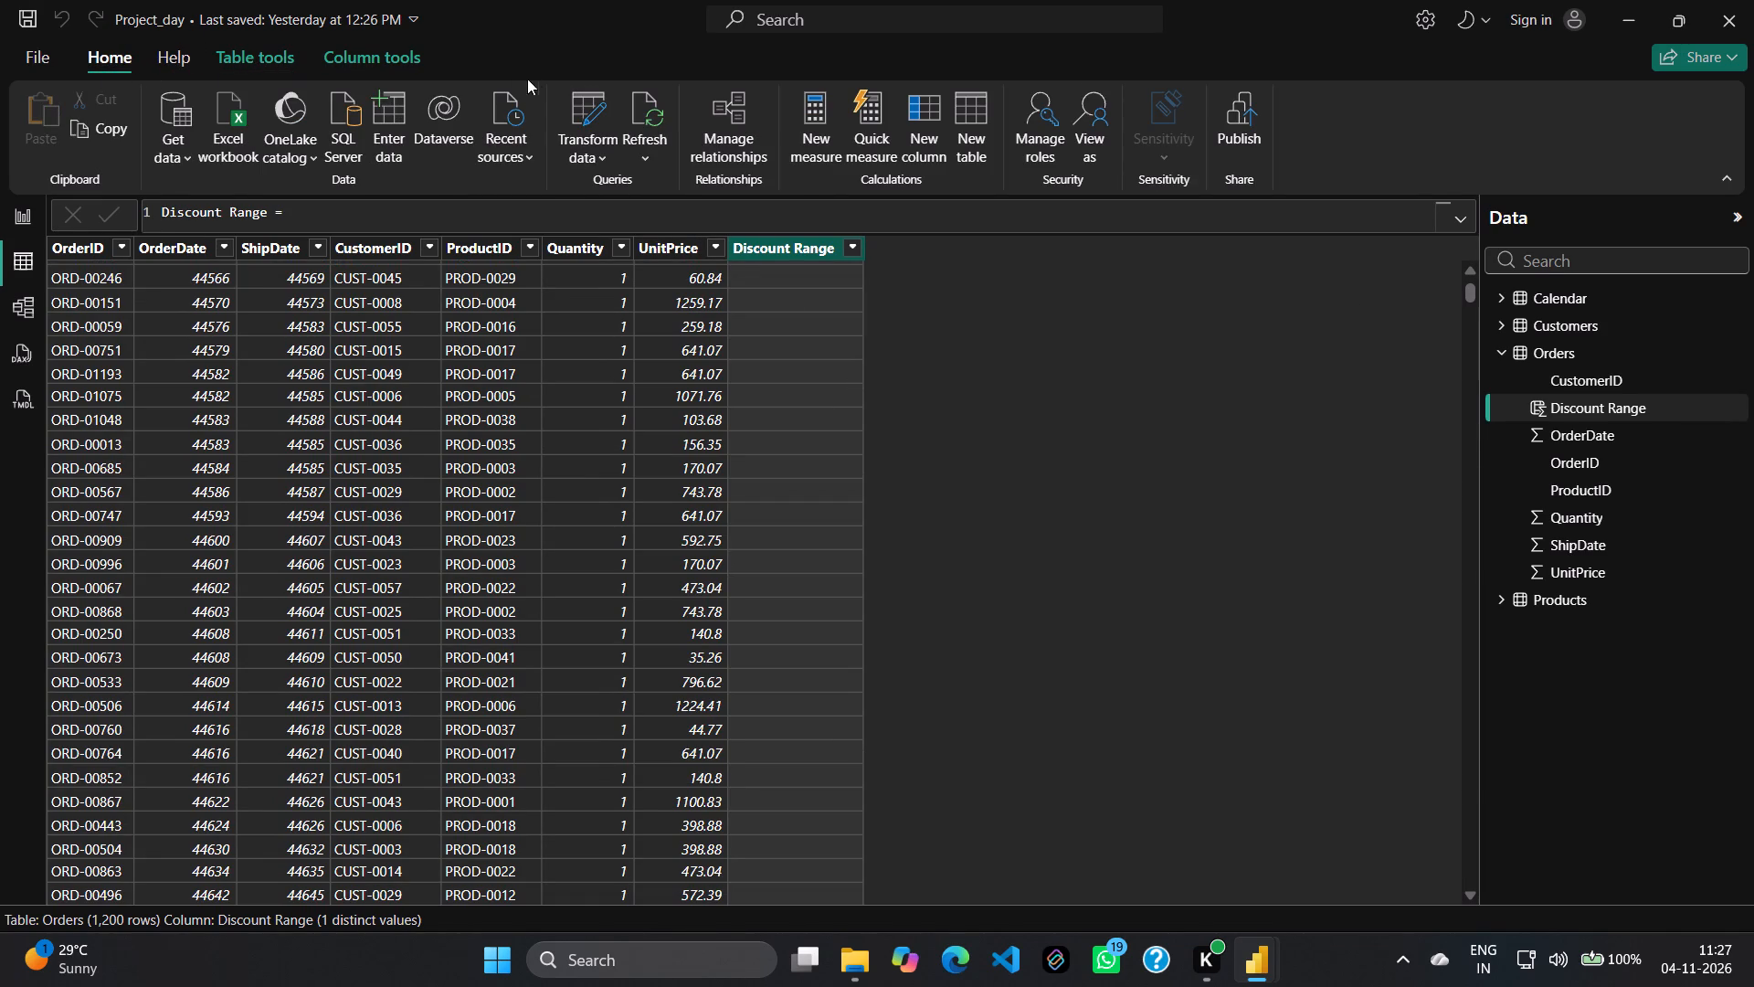
click(567, 106)
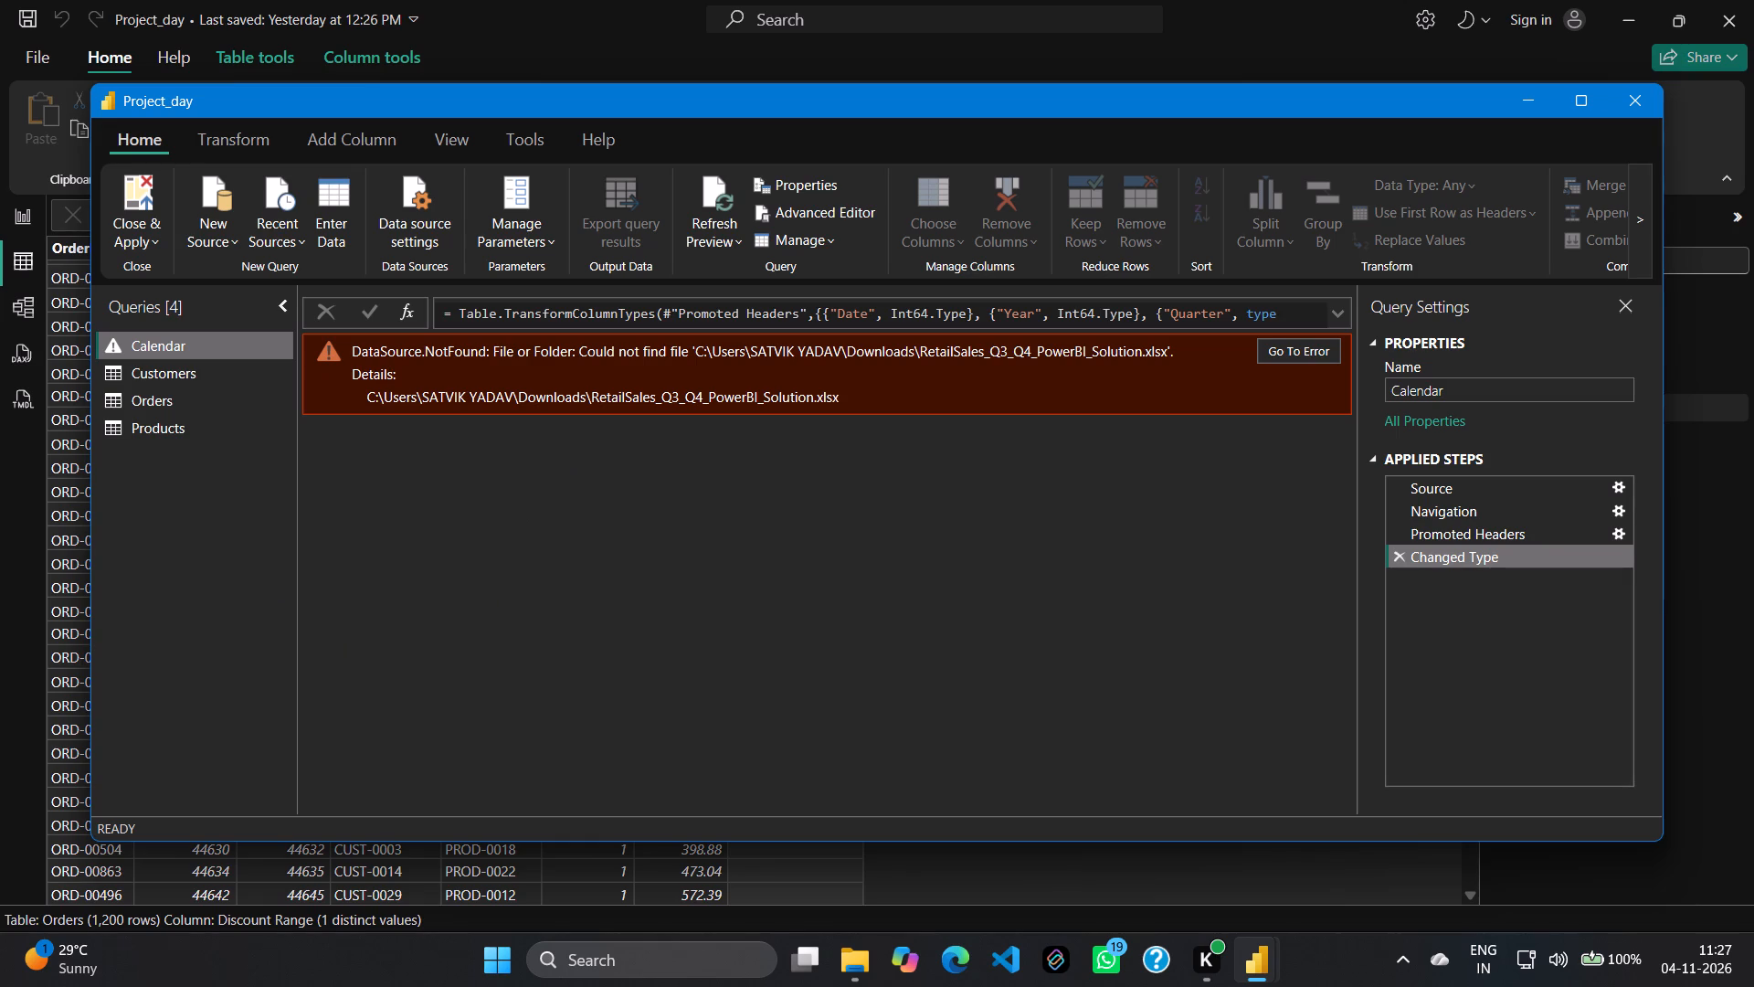
Trace the Calendar query's error to its source step, inspect the Excel Workbook source settings and cancel without changes.
click(1347, 349)
click(1337, 345)
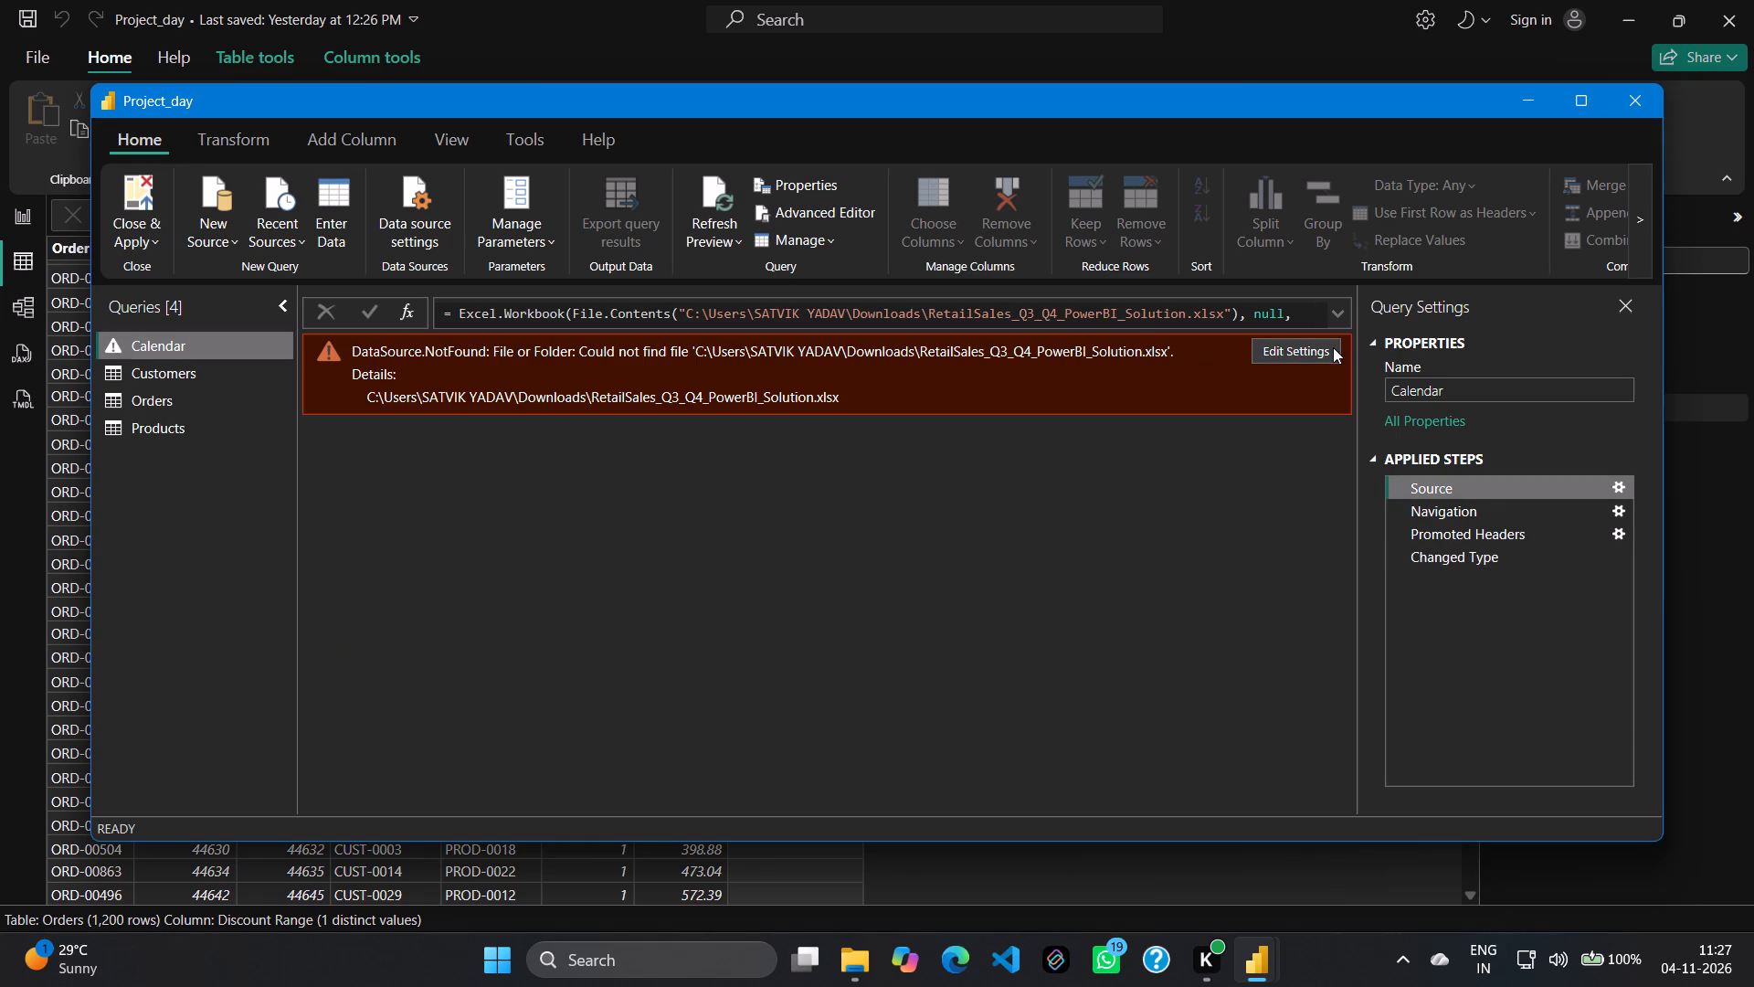
triple_click(1277, 346)
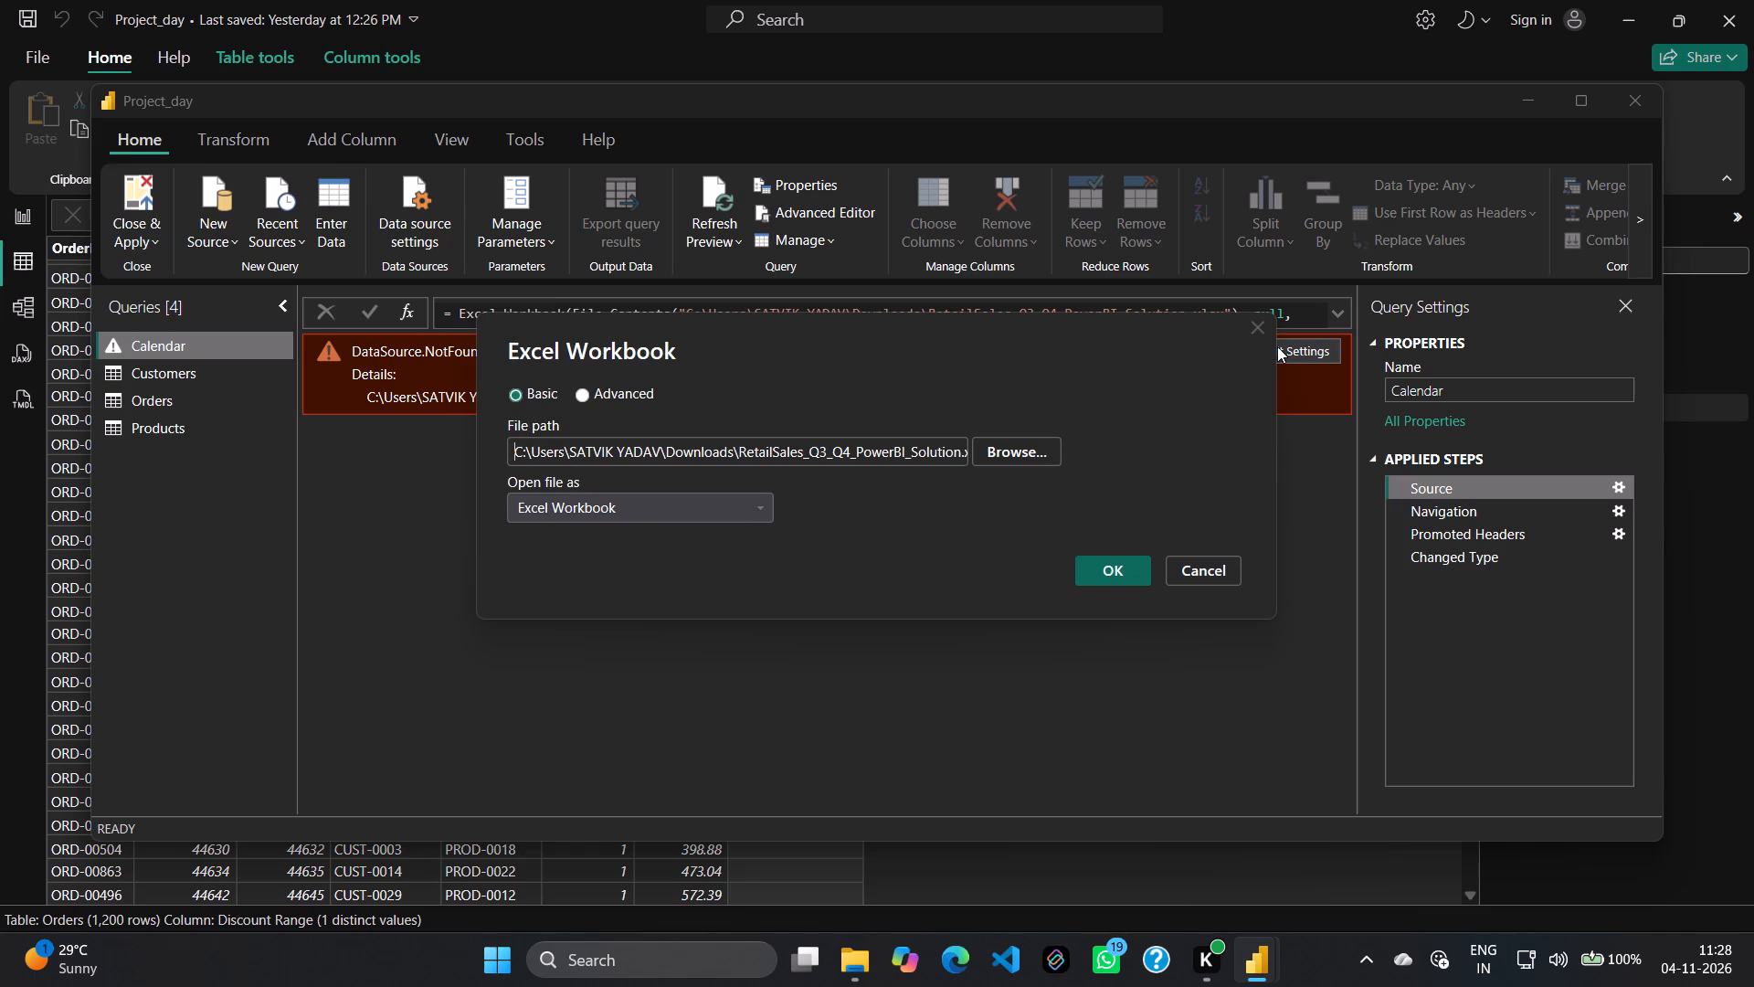
click(1209, 556)
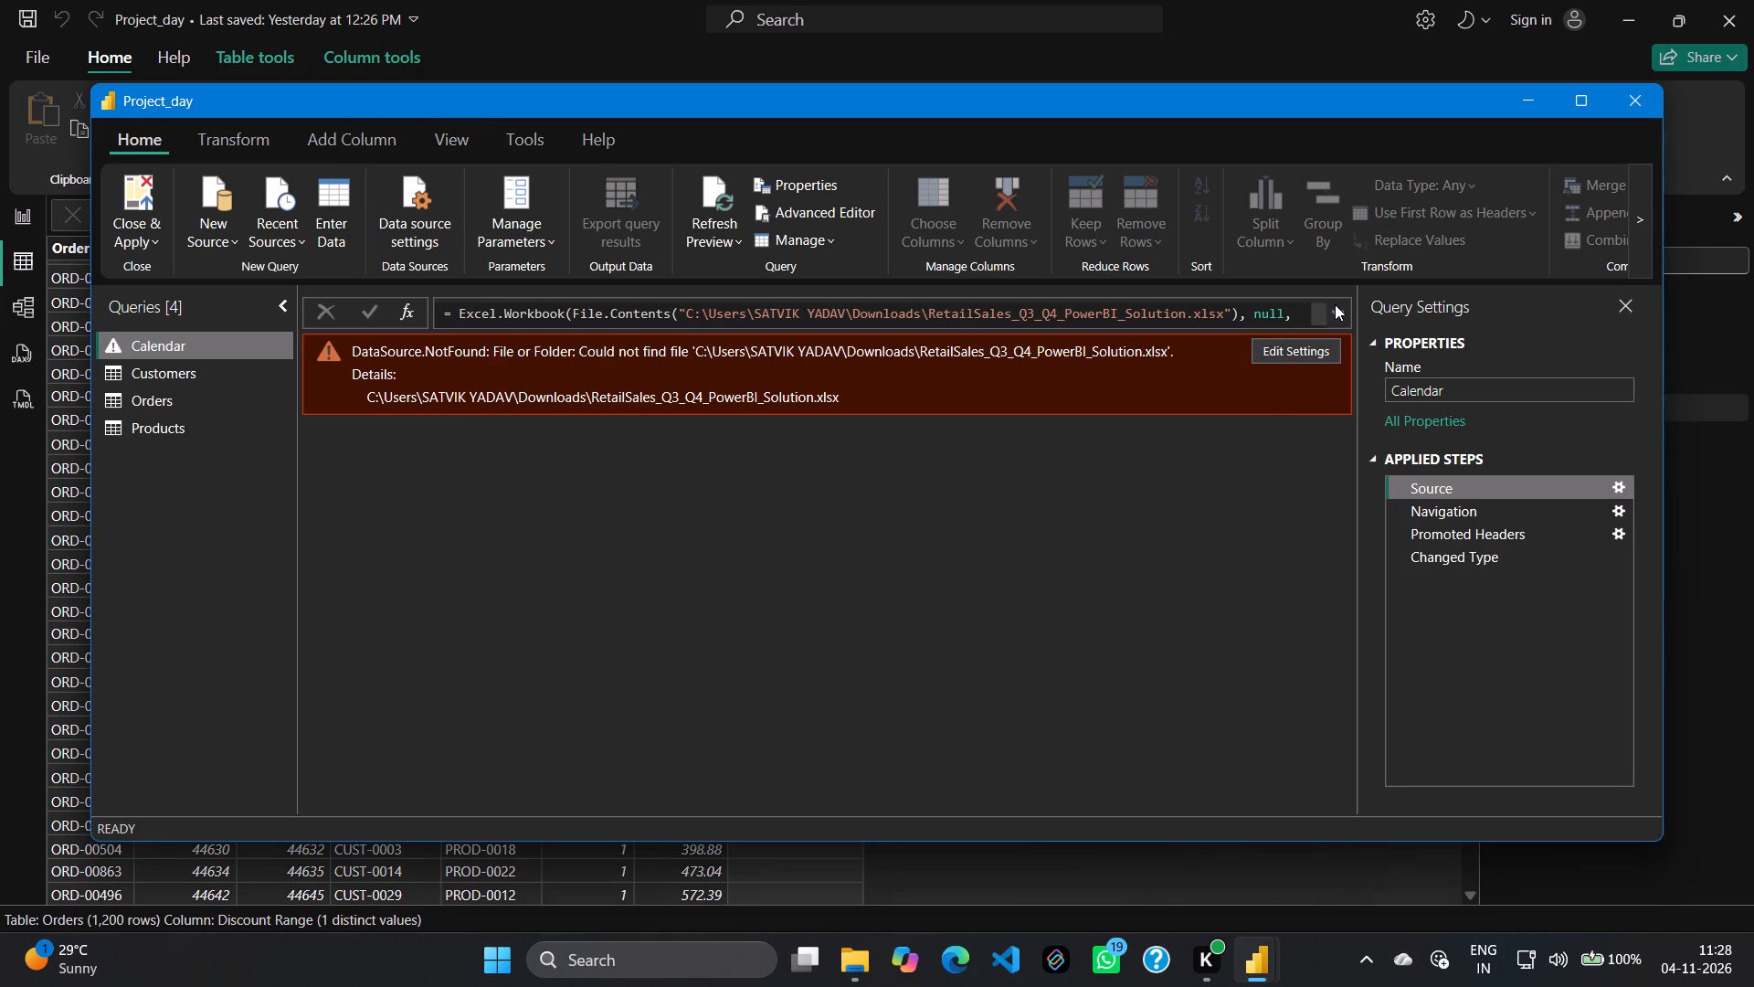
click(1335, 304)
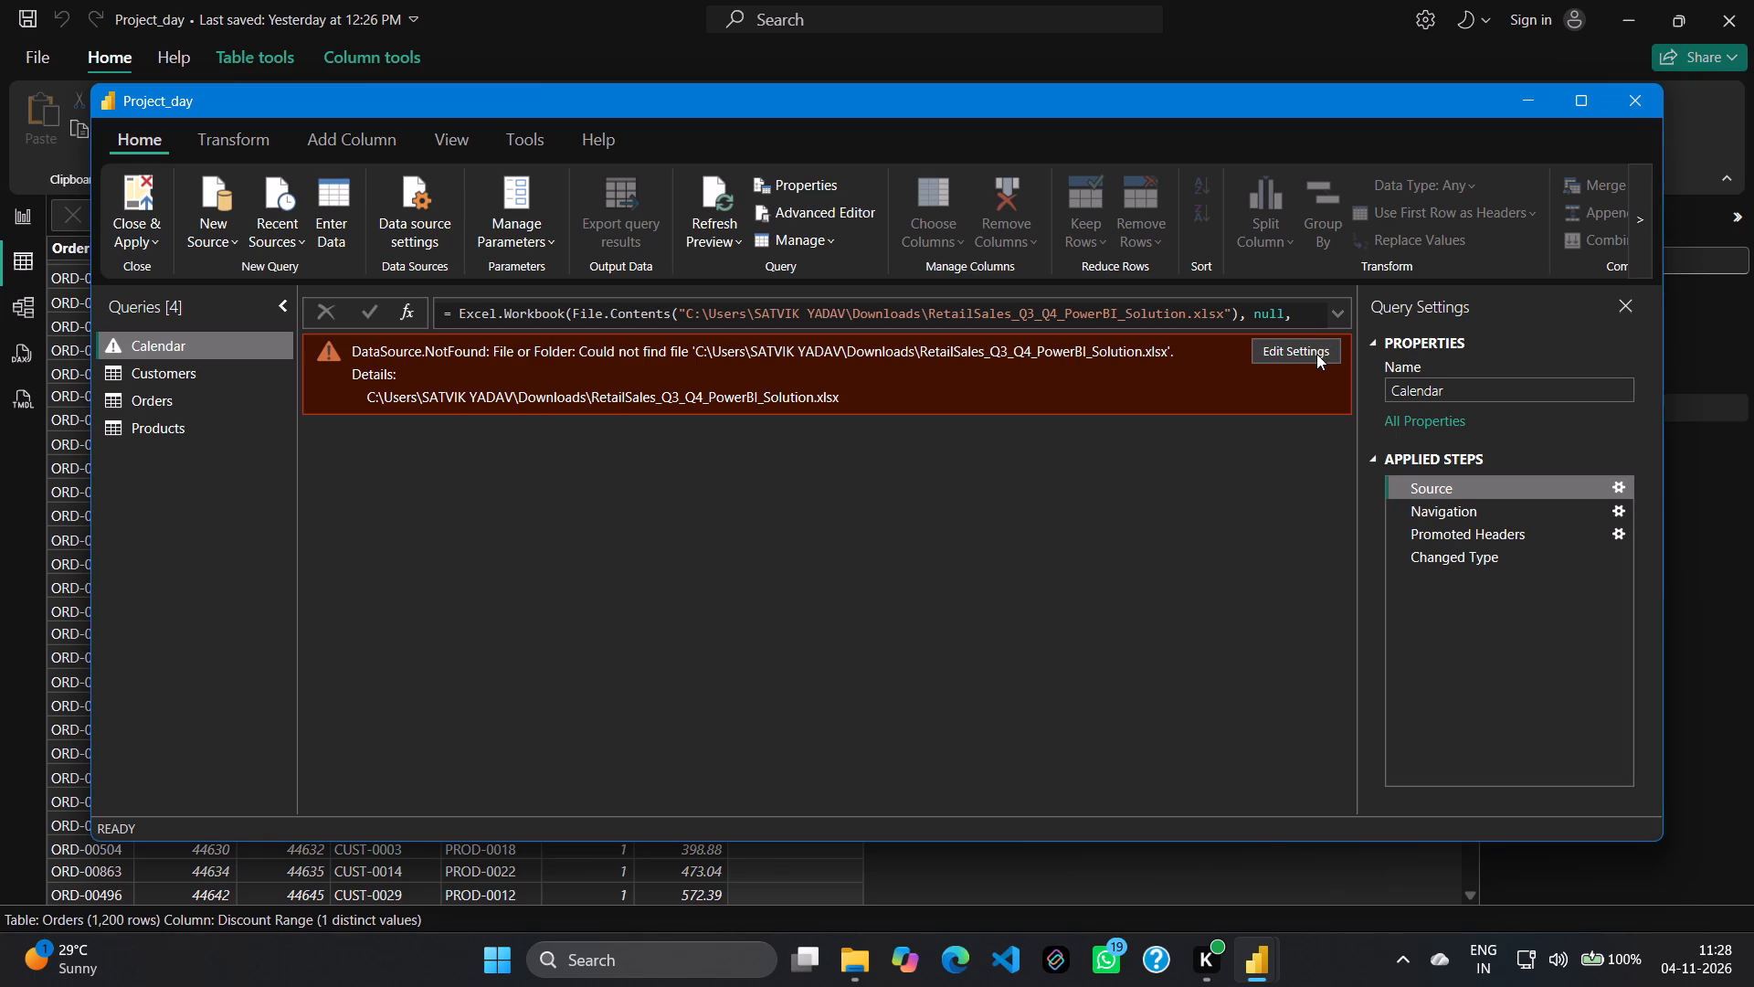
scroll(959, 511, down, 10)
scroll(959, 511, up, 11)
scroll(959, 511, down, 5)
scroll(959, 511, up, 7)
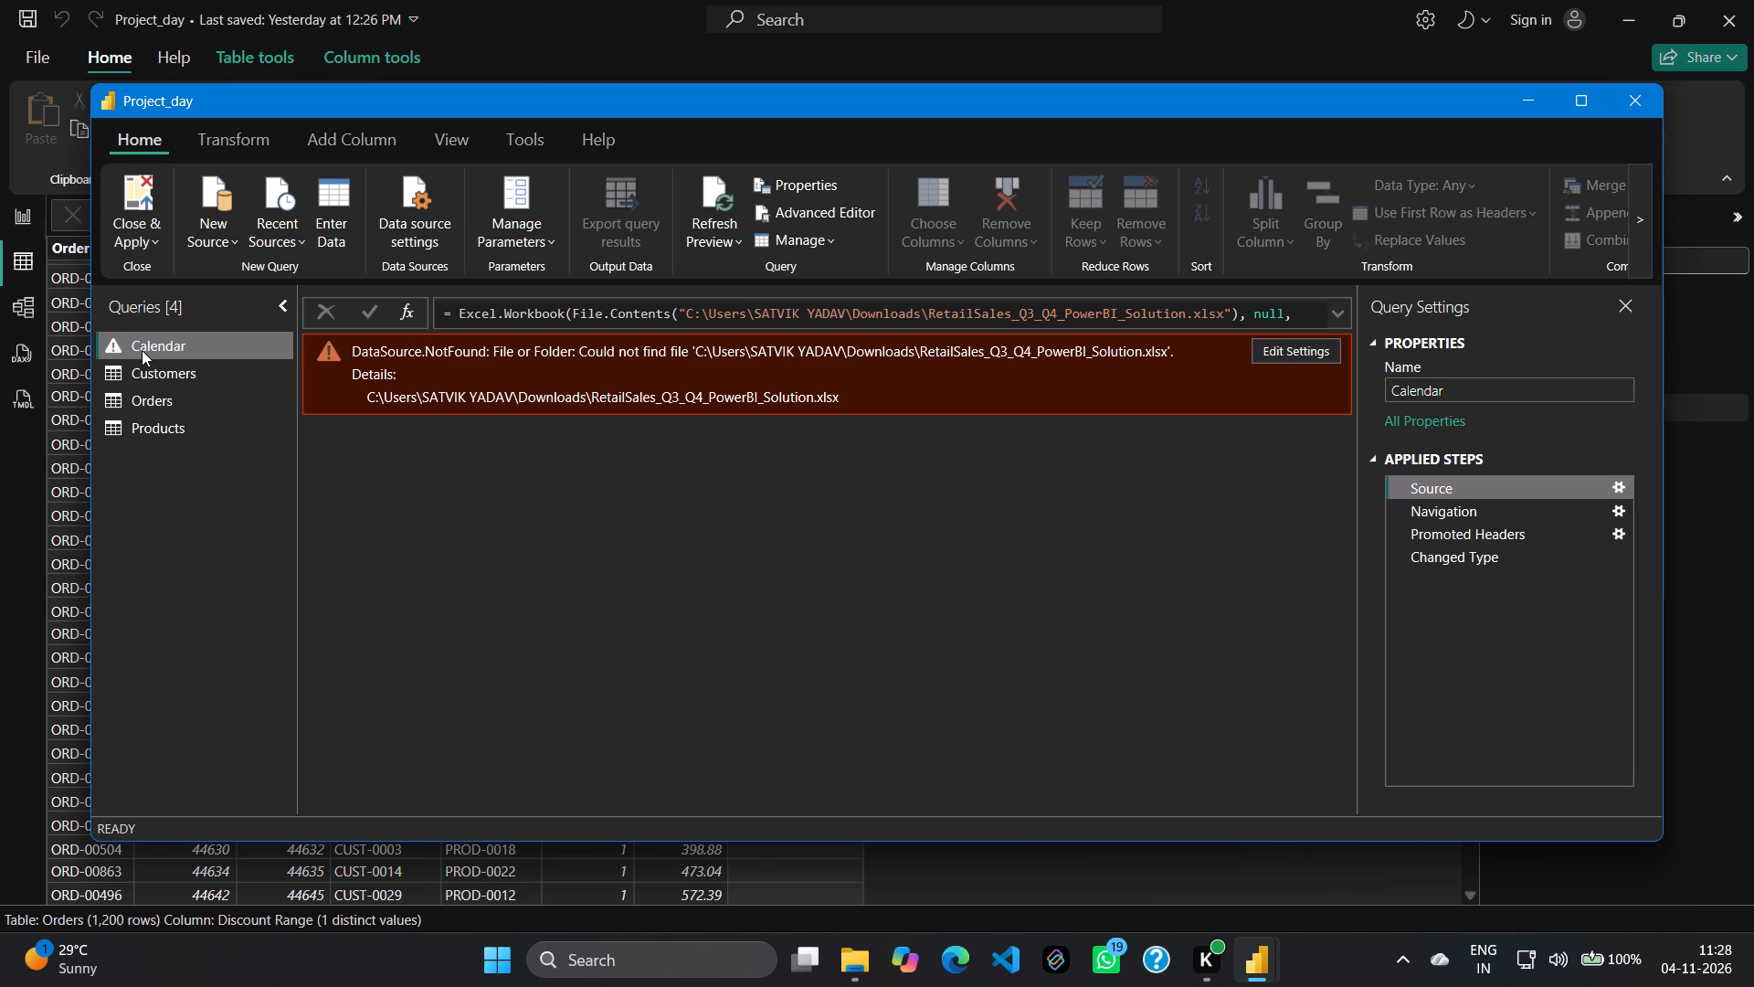
Delete the Changed Type1, Promoted Headers, Changed Type and Navigation steps from the Customers query.
click(151, 364)
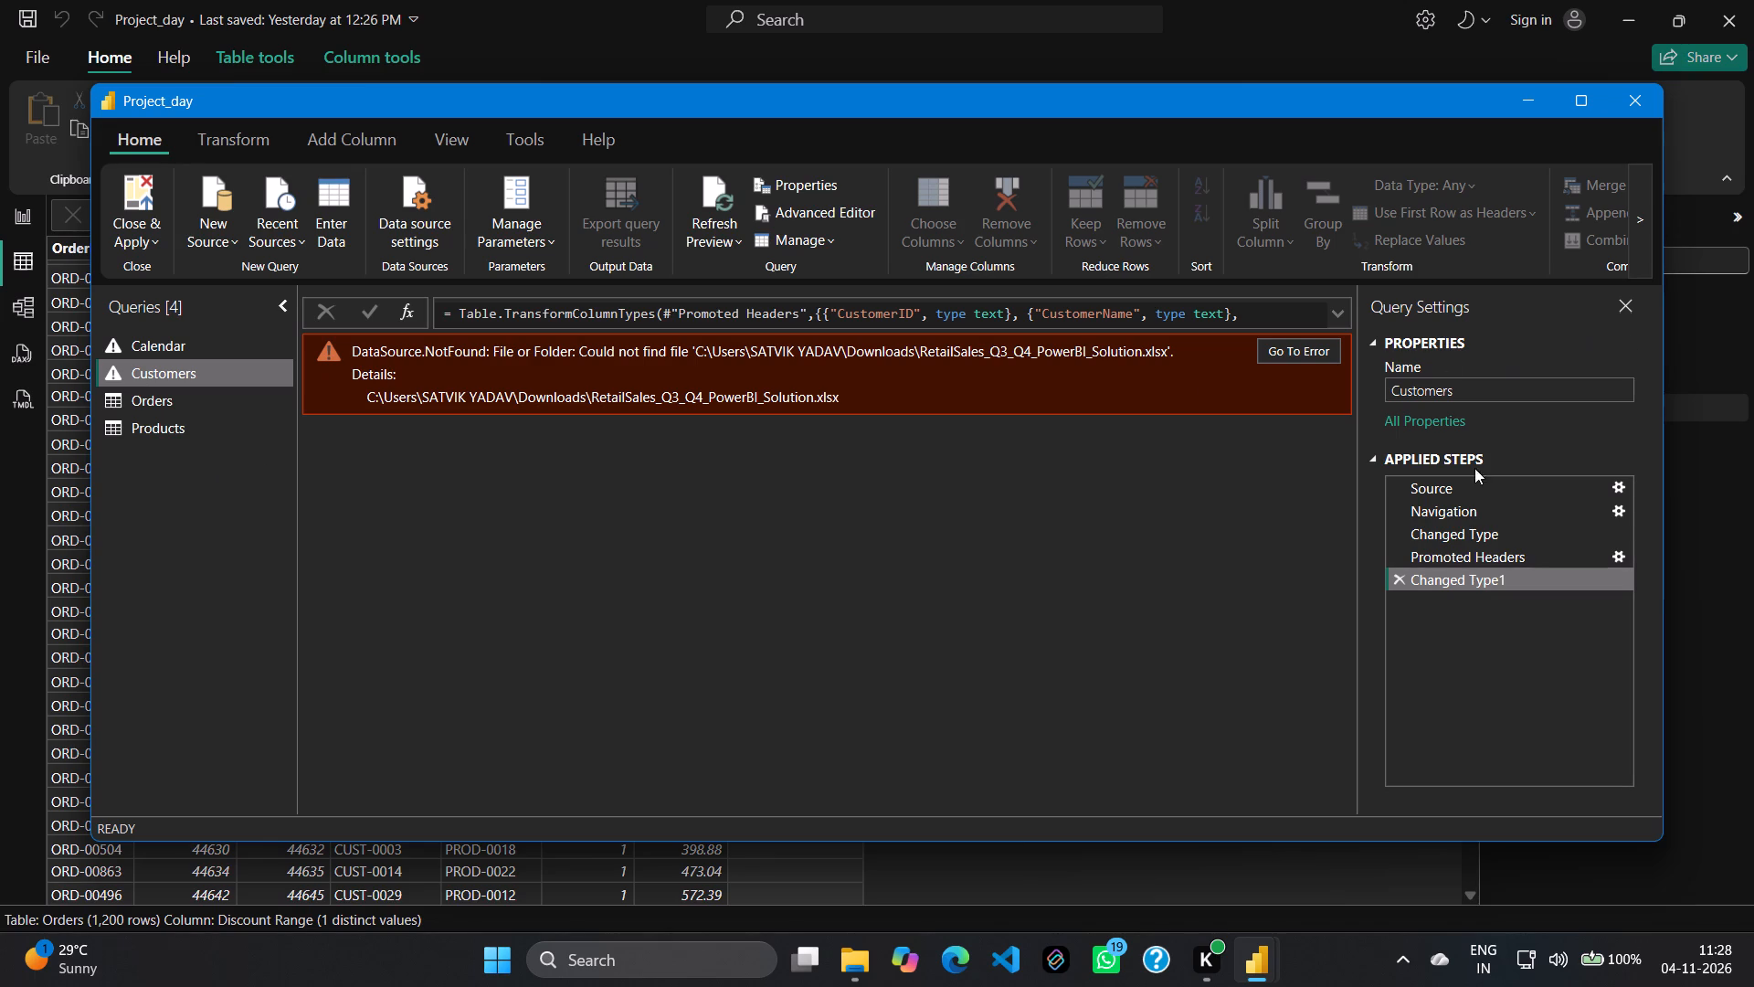
click(1399, 578)
click(1396, 555)
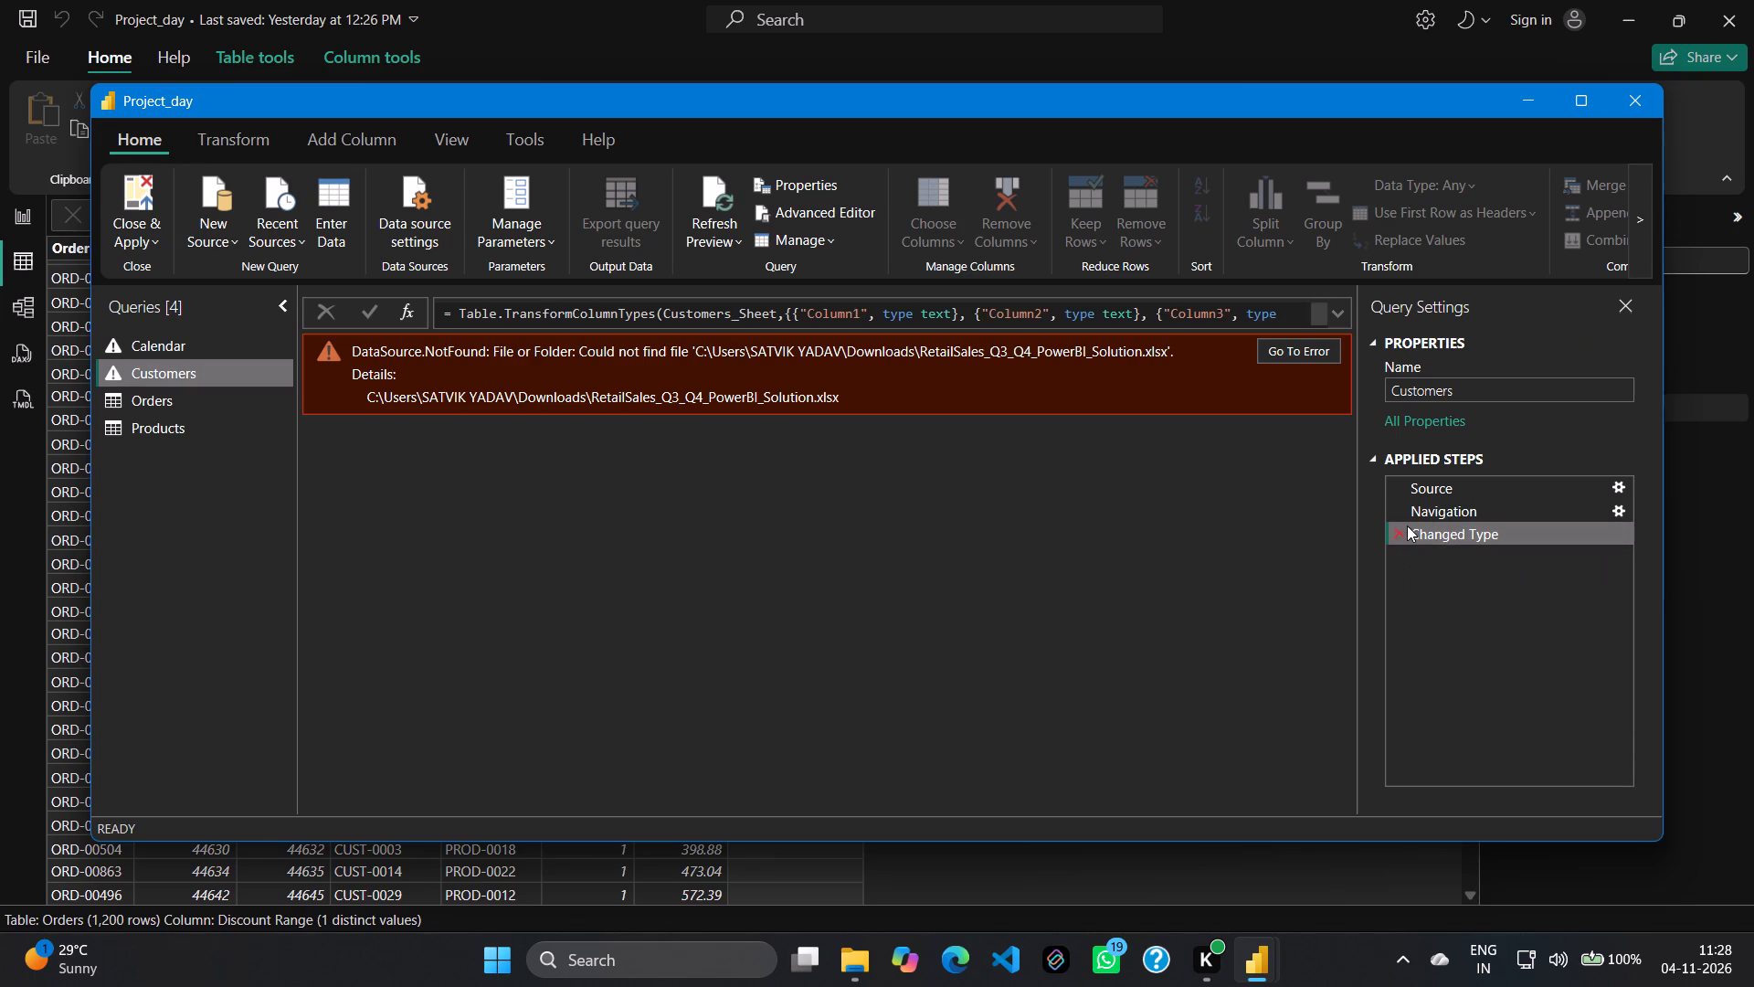
click(1400, 529)
click(1400, 501)
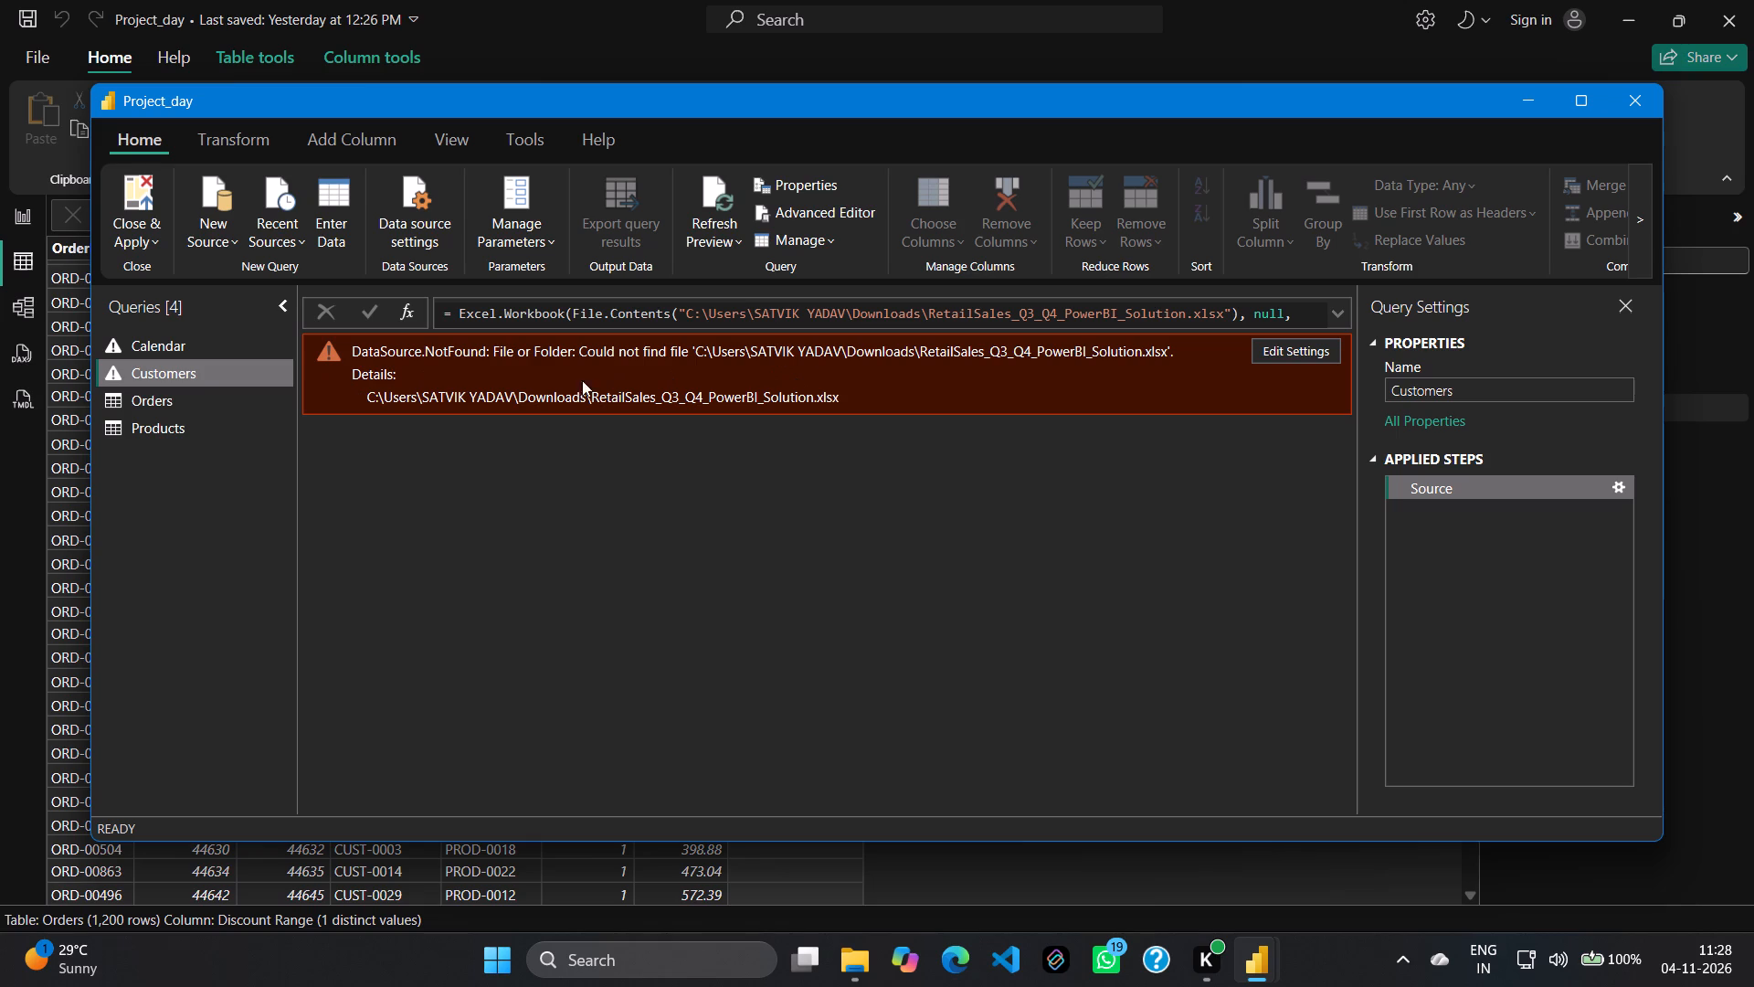
Close Power Query Editor without applying the query changes now.
click(1655, 107)
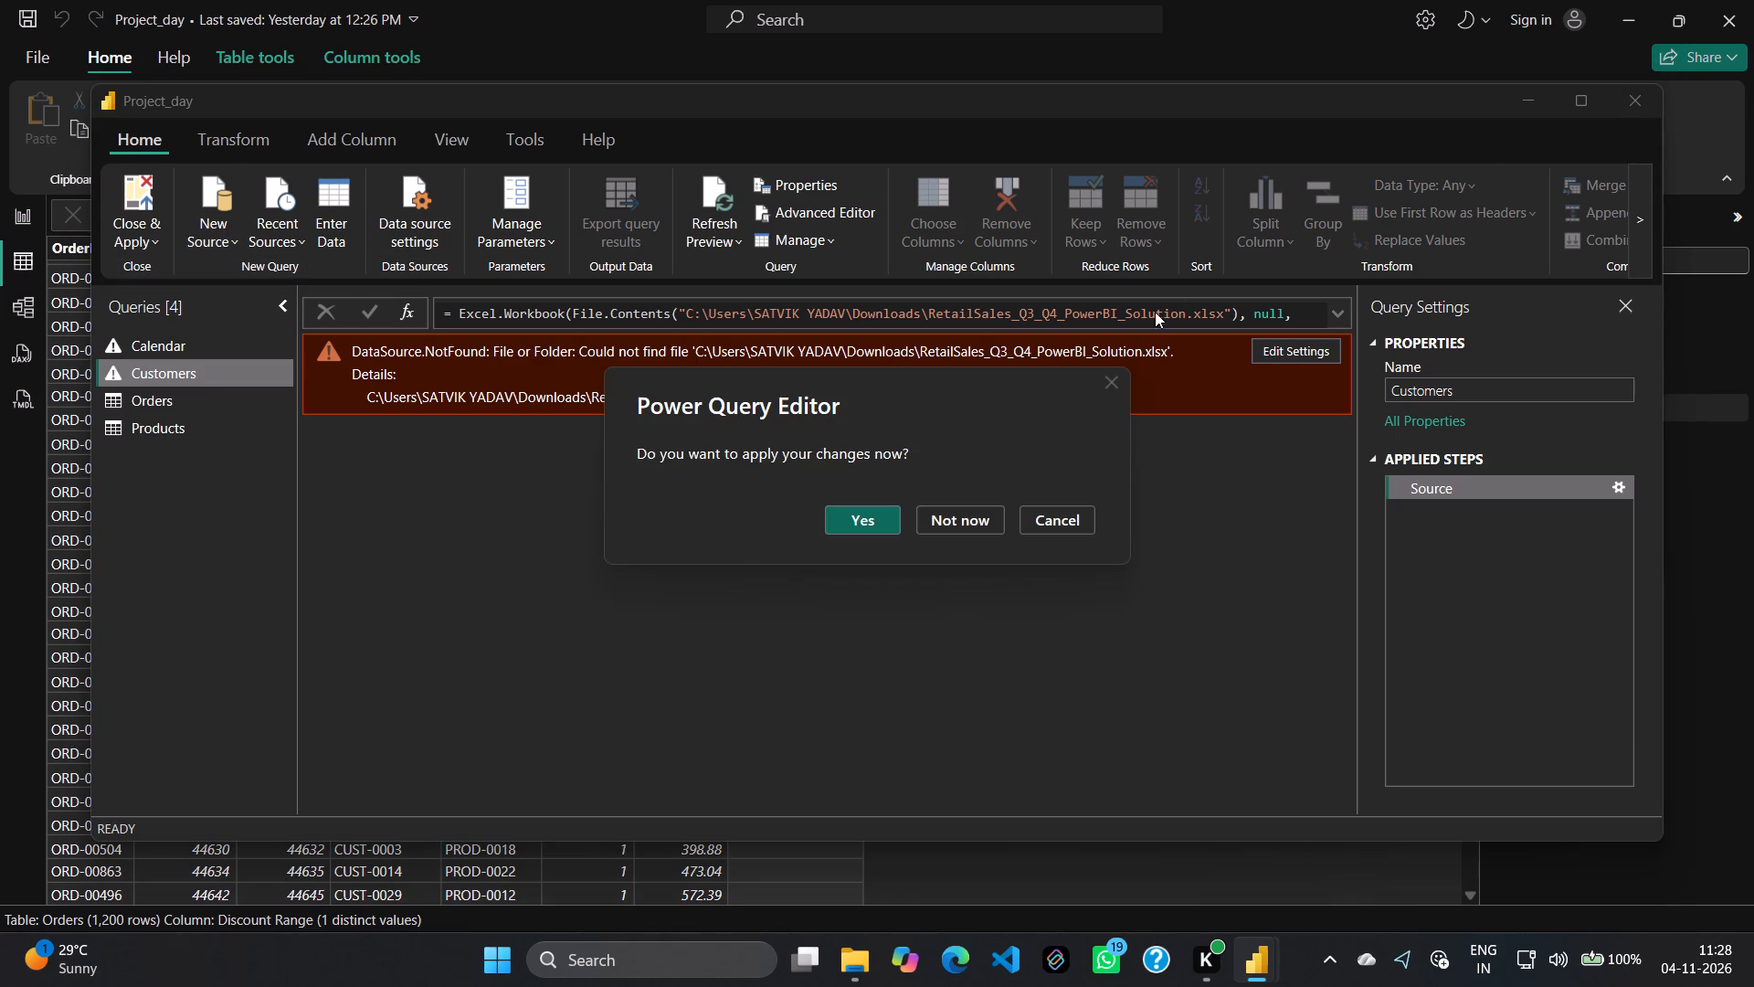
click(946, 513)
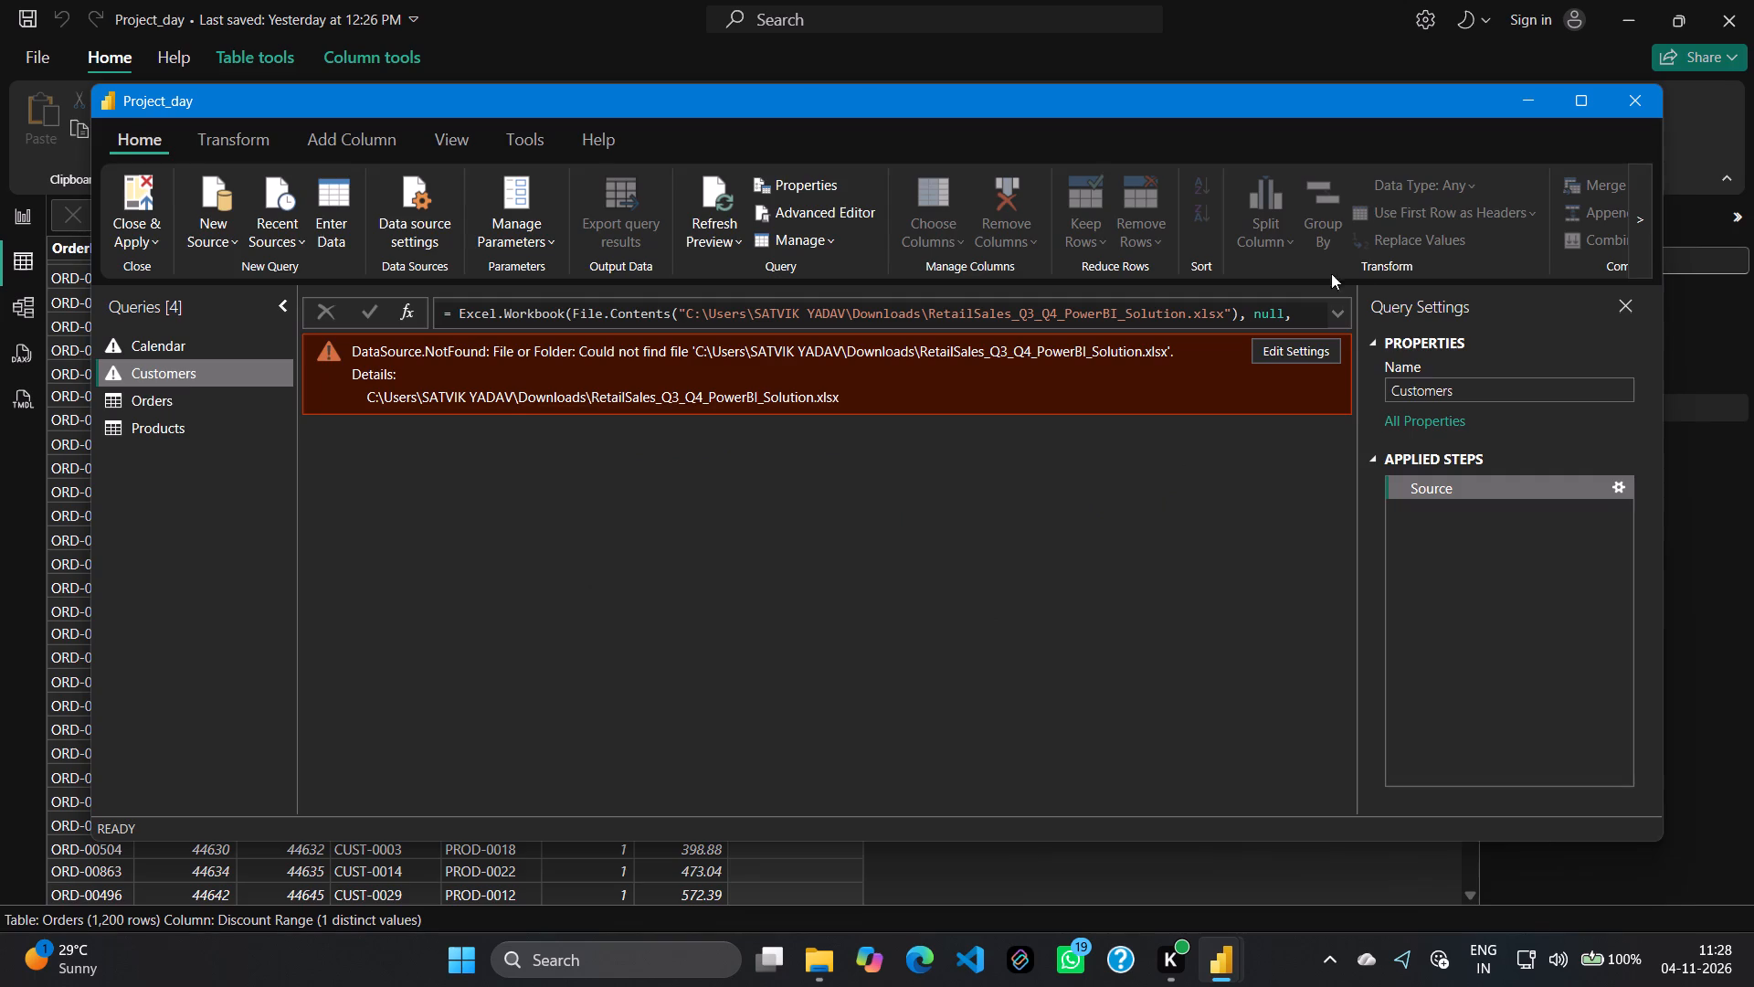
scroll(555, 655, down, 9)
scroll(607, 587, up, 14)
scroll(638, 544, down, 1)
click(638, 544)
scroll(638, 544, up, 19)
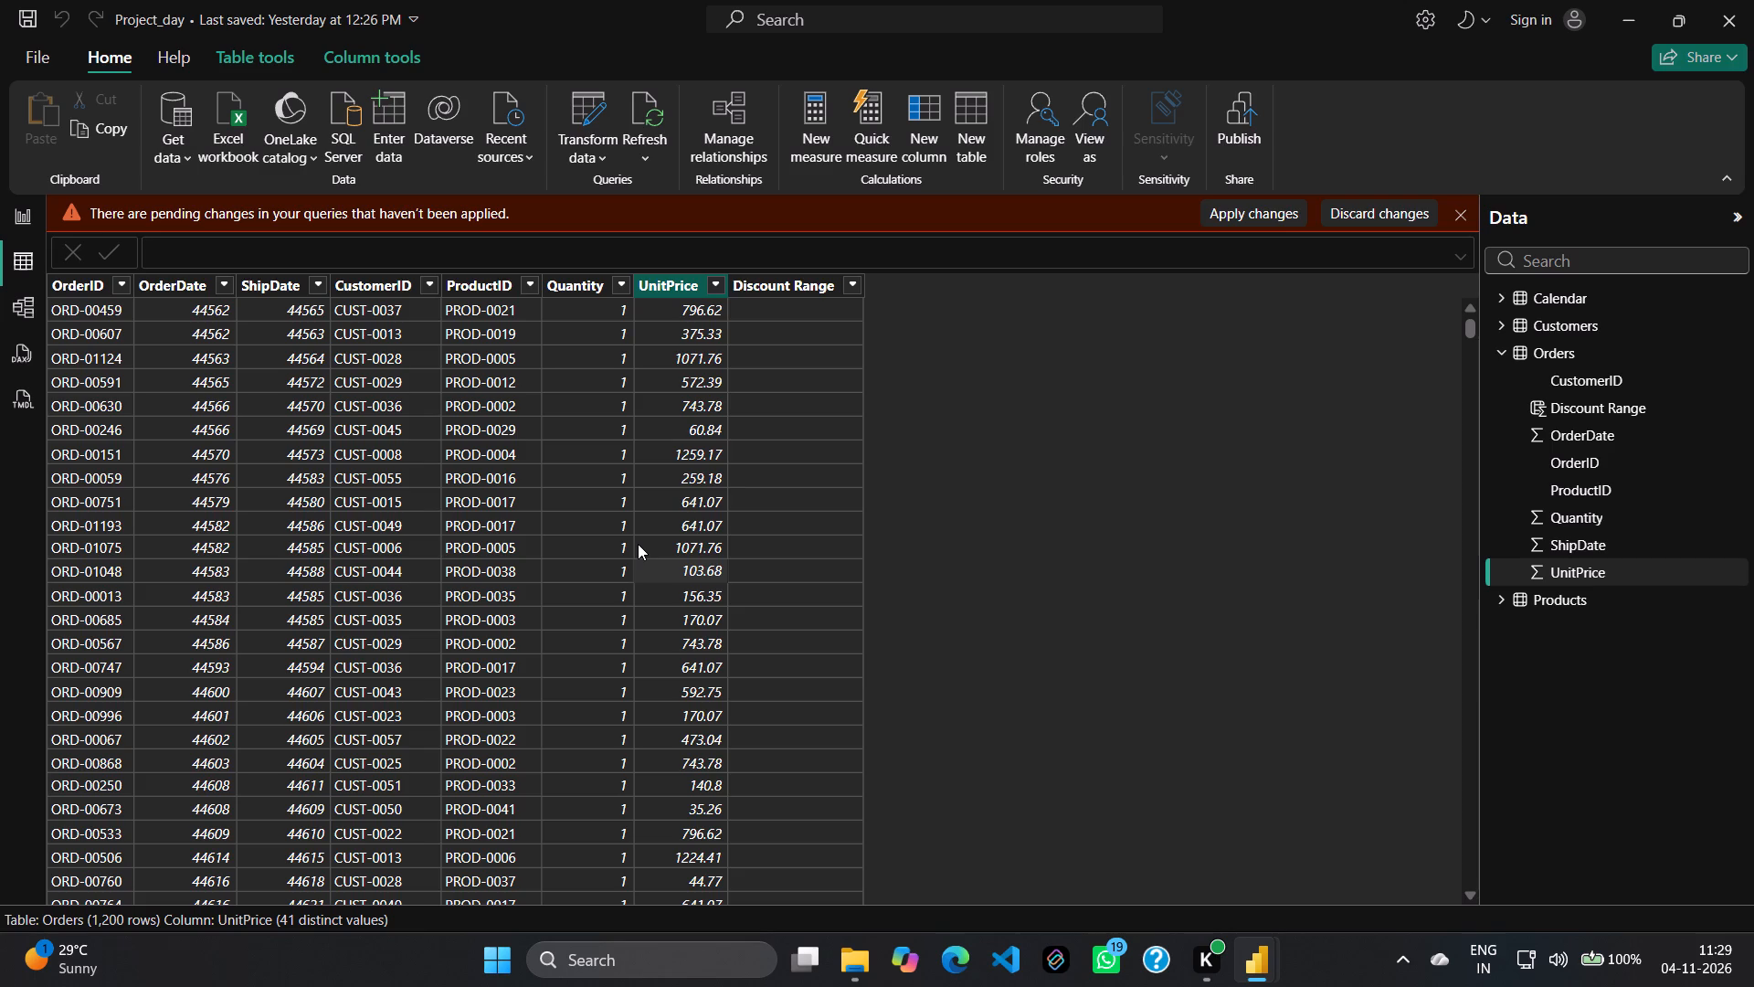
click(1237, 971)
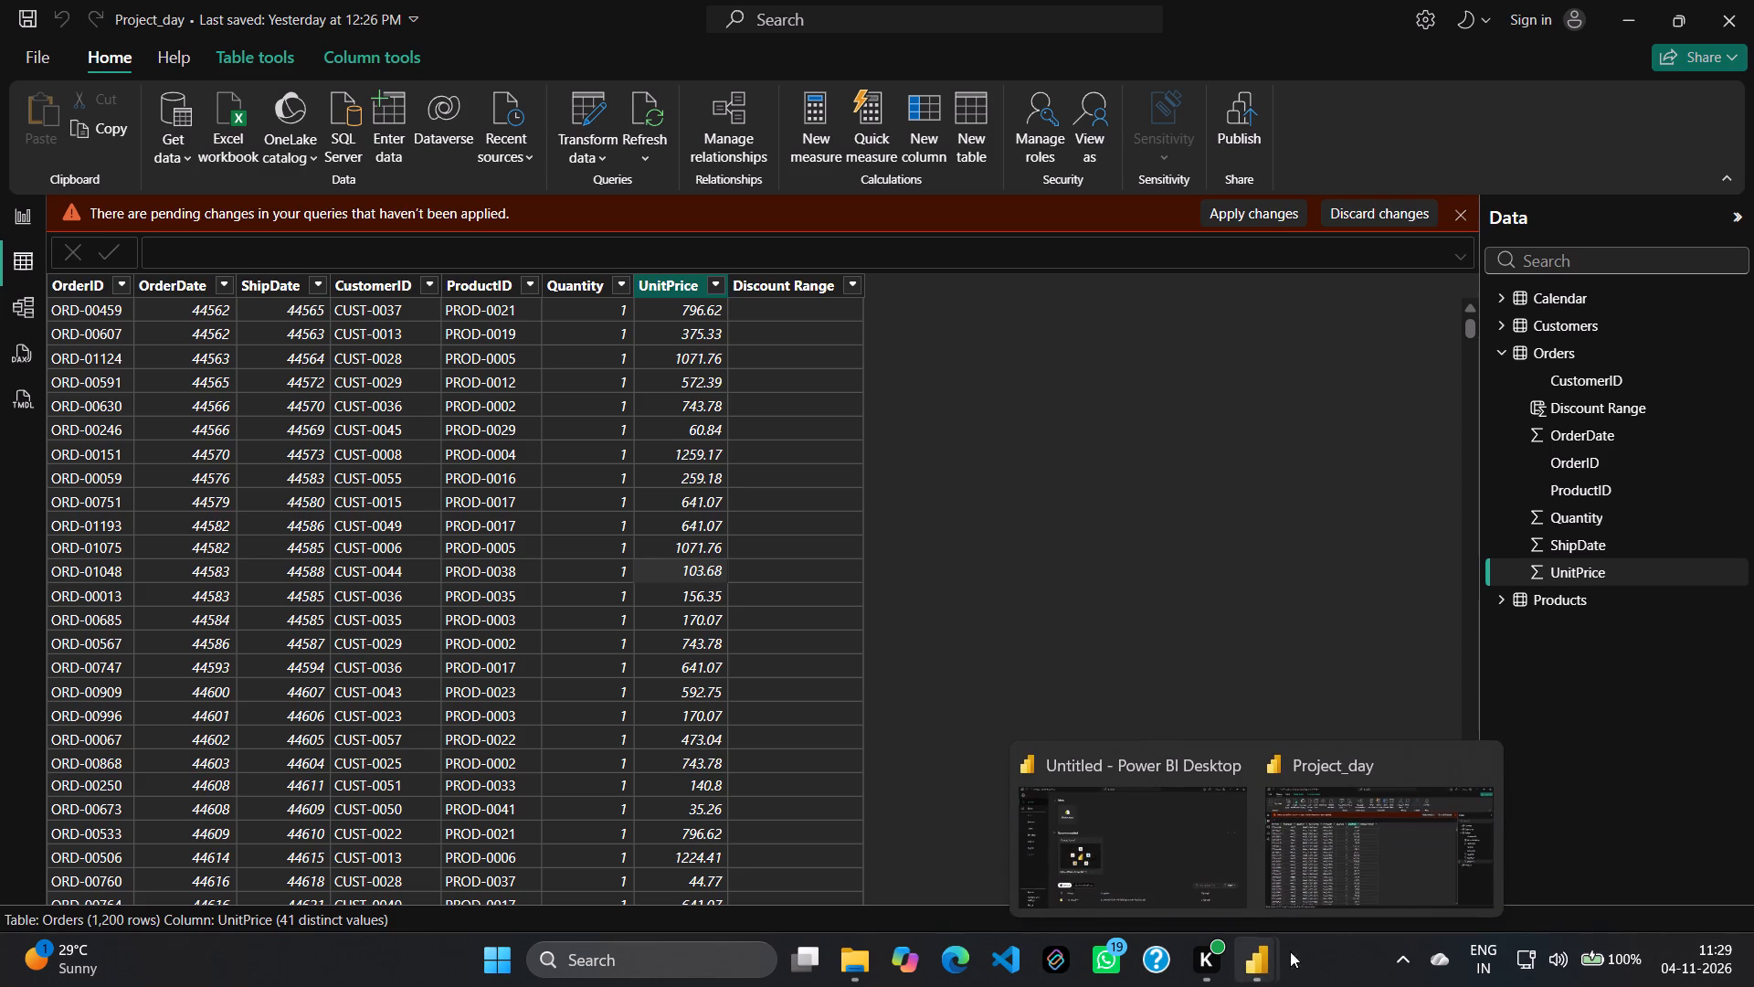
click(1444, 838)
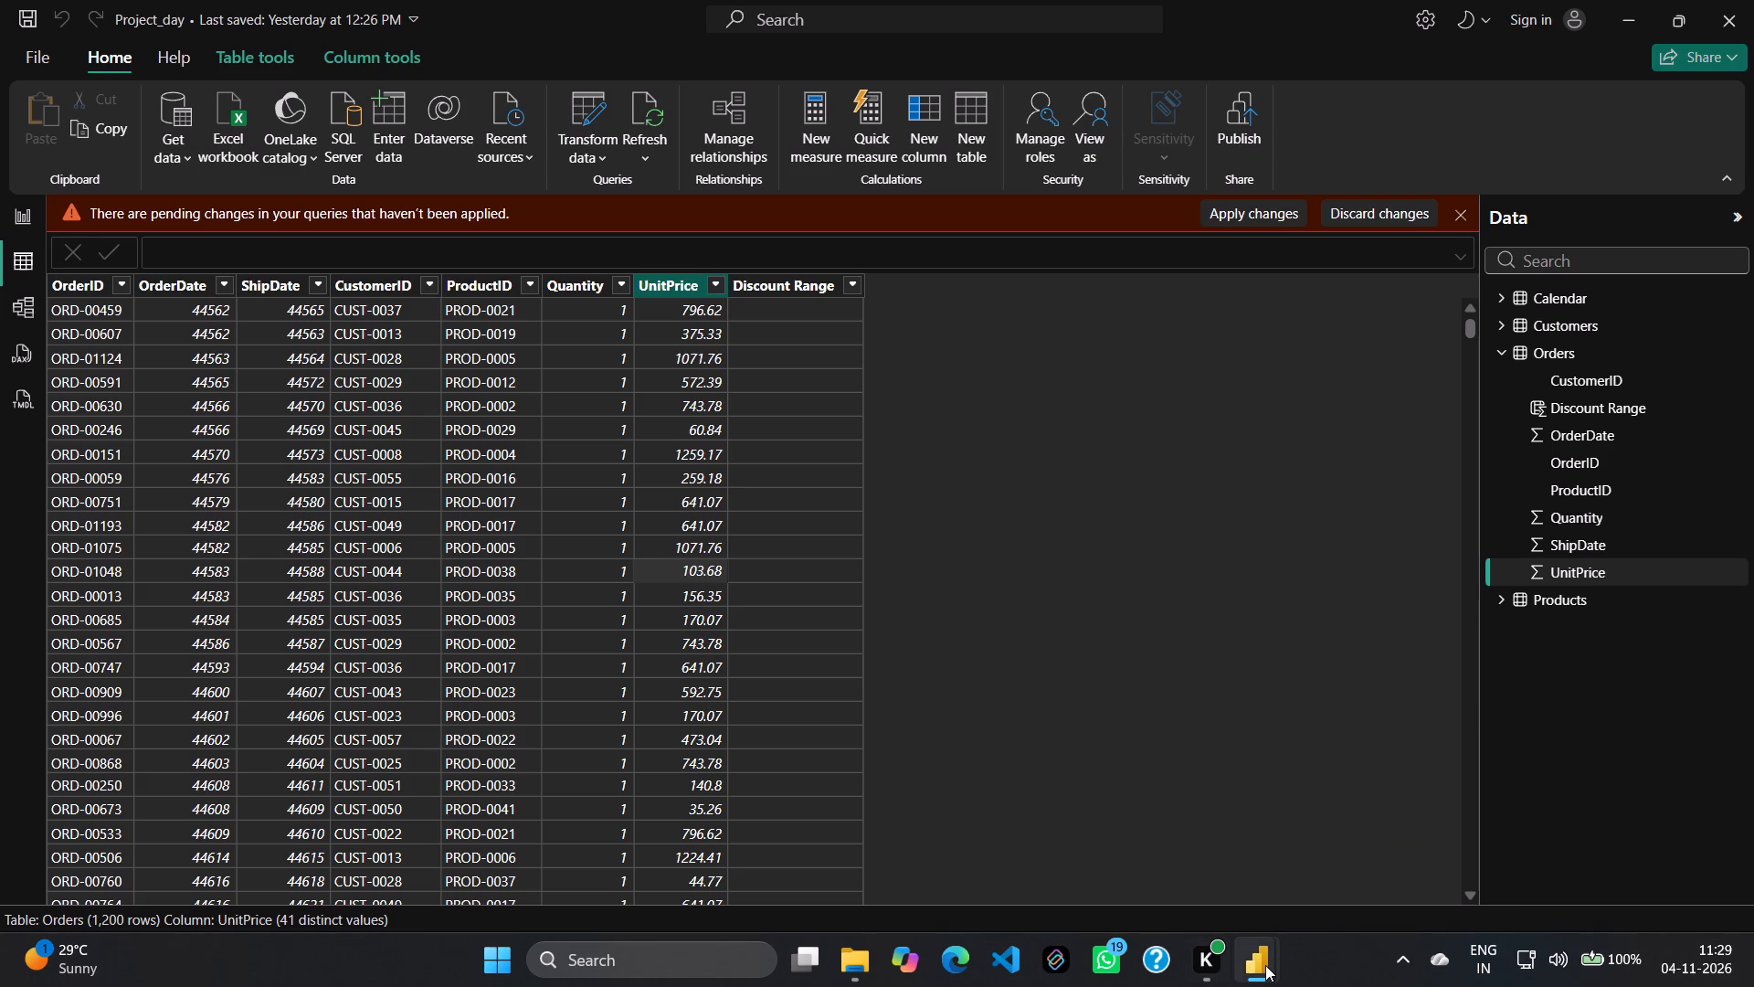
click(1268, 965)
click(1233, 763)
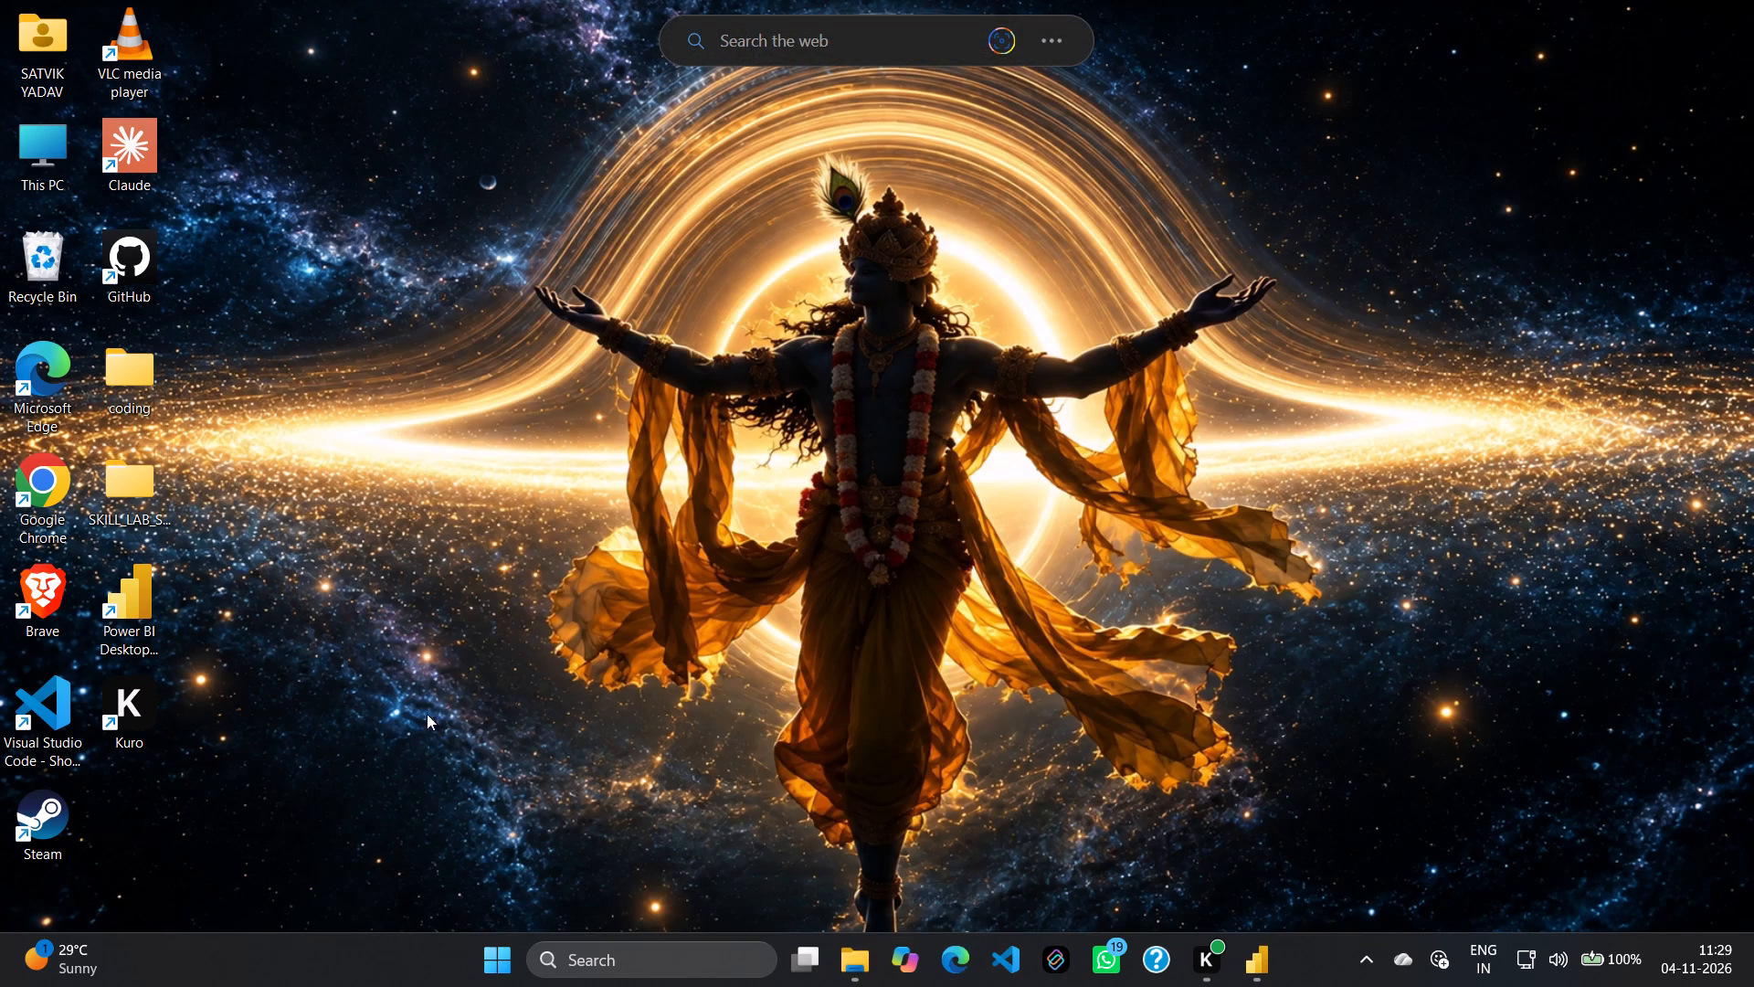
double_click(46, 367)
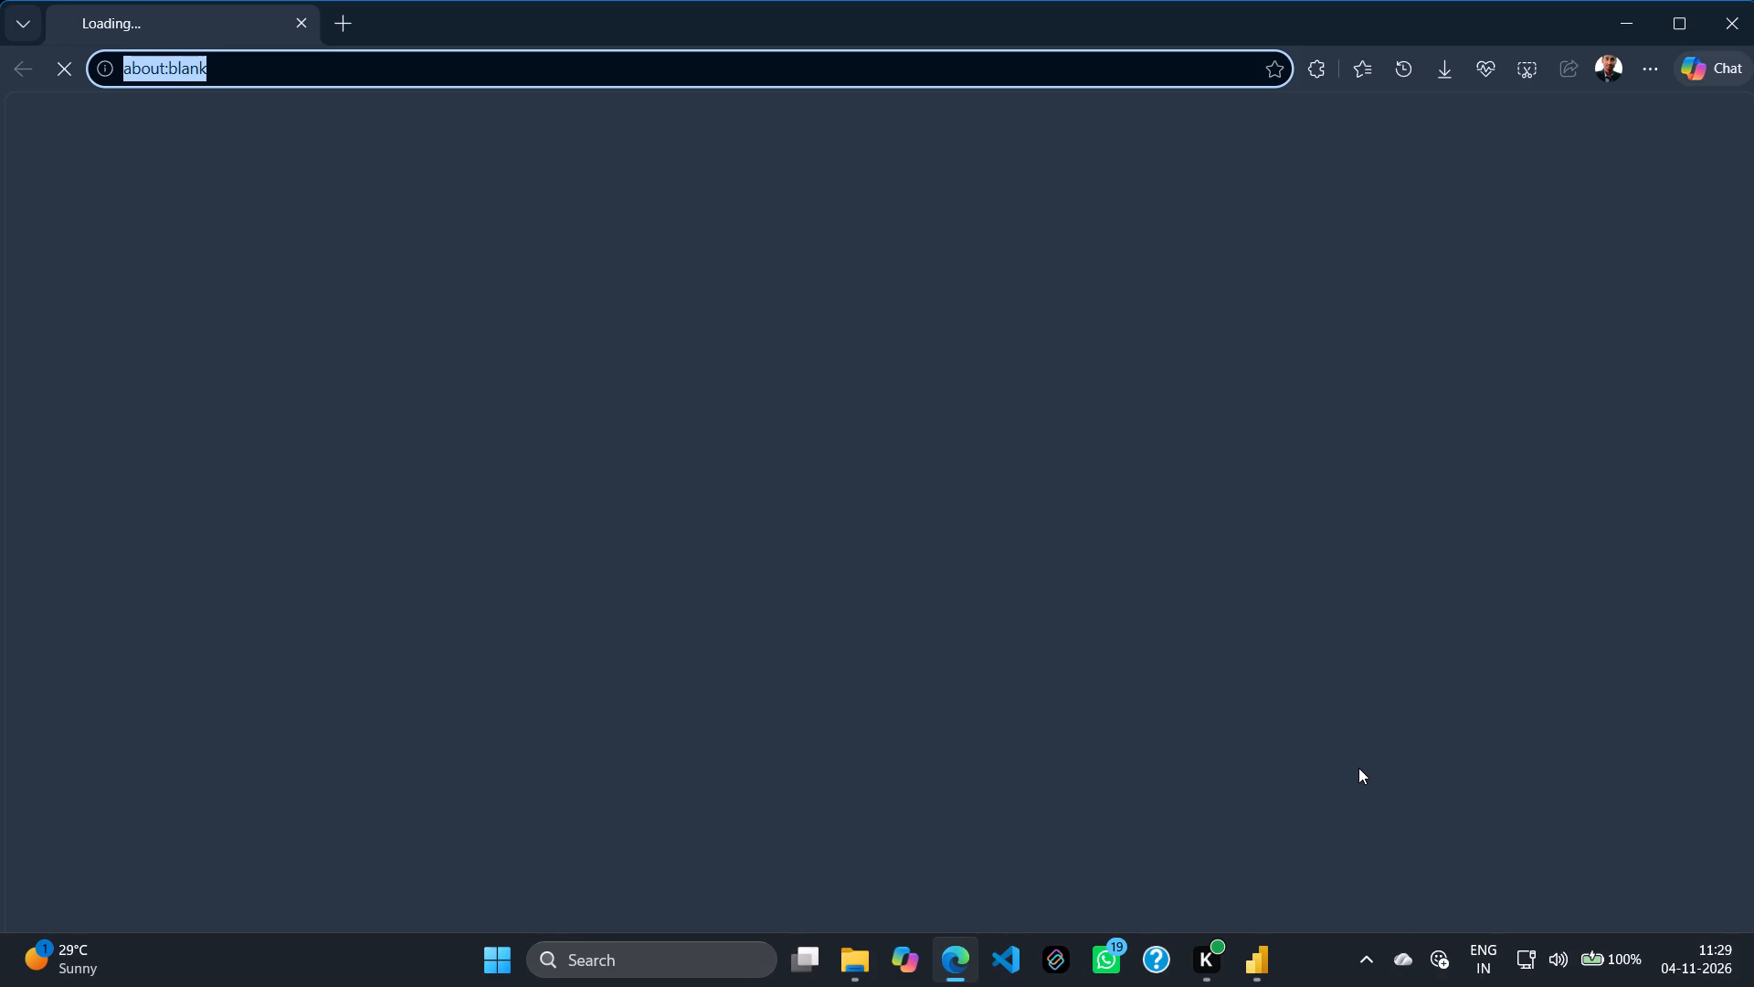
scroll(1332, 823, down, 7)
scroll(1309, 640, up, 4)
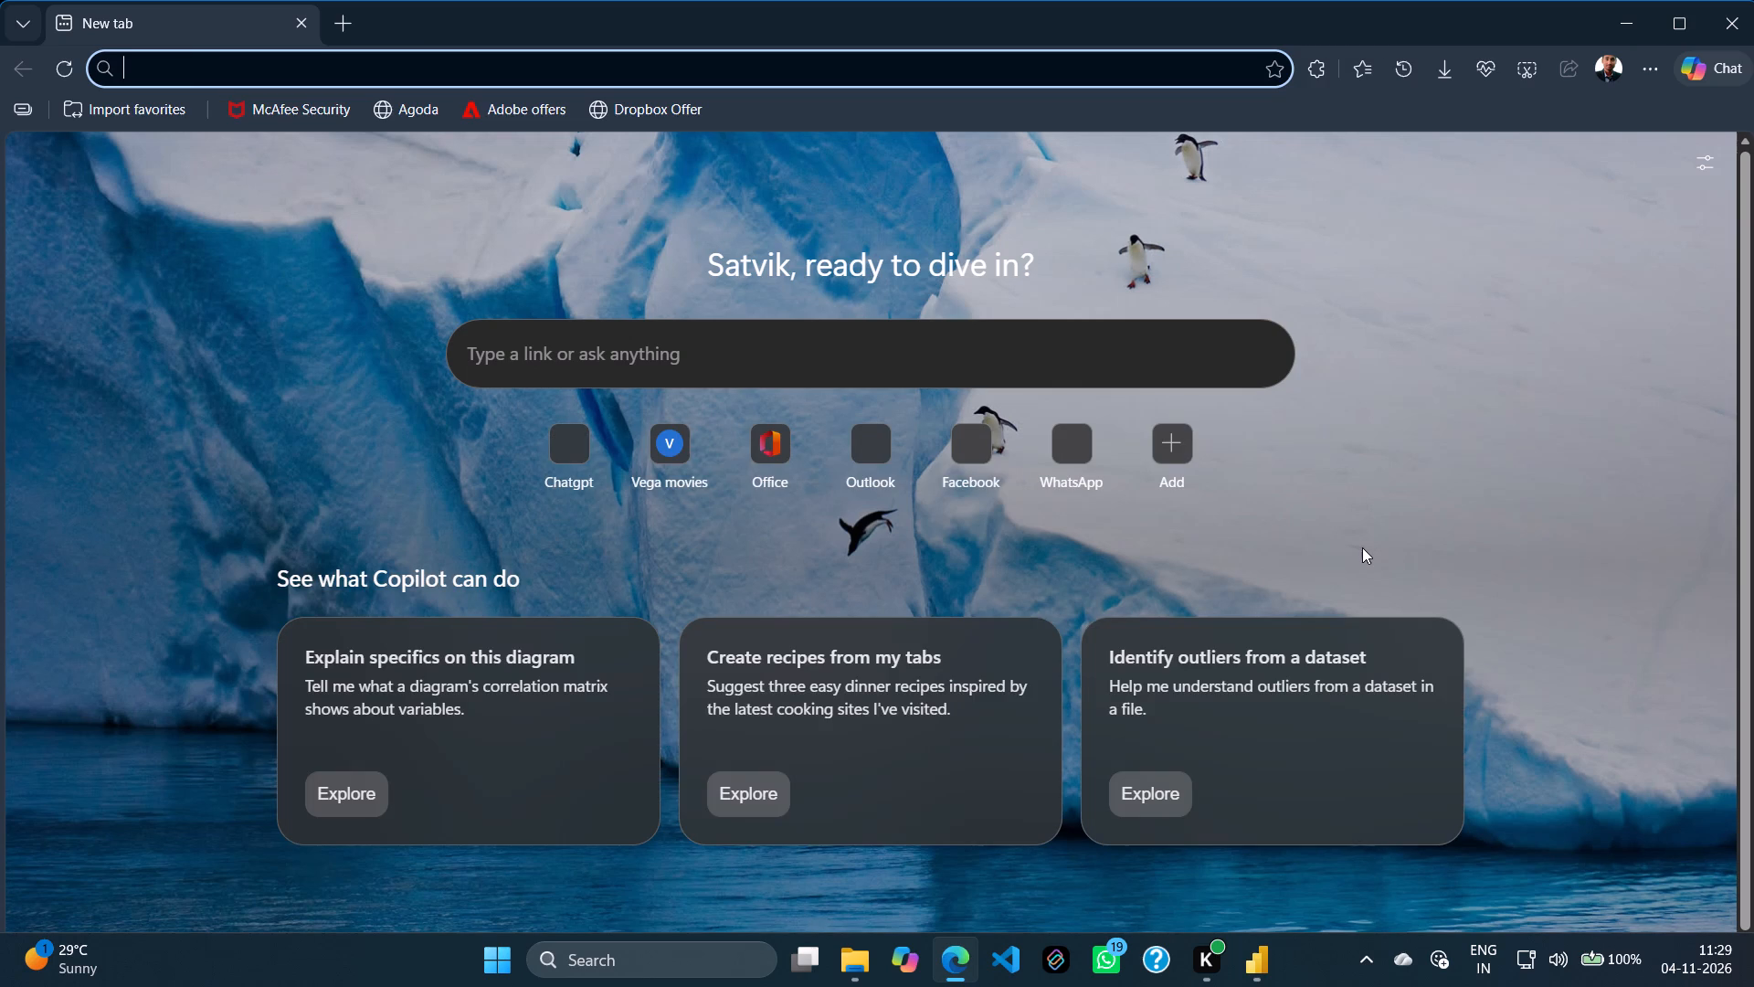
click(870, 353)
text(caht)
key(BackSpace)
key(BackSpace)
key(BackSpace)
key(BackSpace)
key(BackSpace)
key(BackSpace)
key(BackSpace)
key(BackSpace)
key(BackSpace)
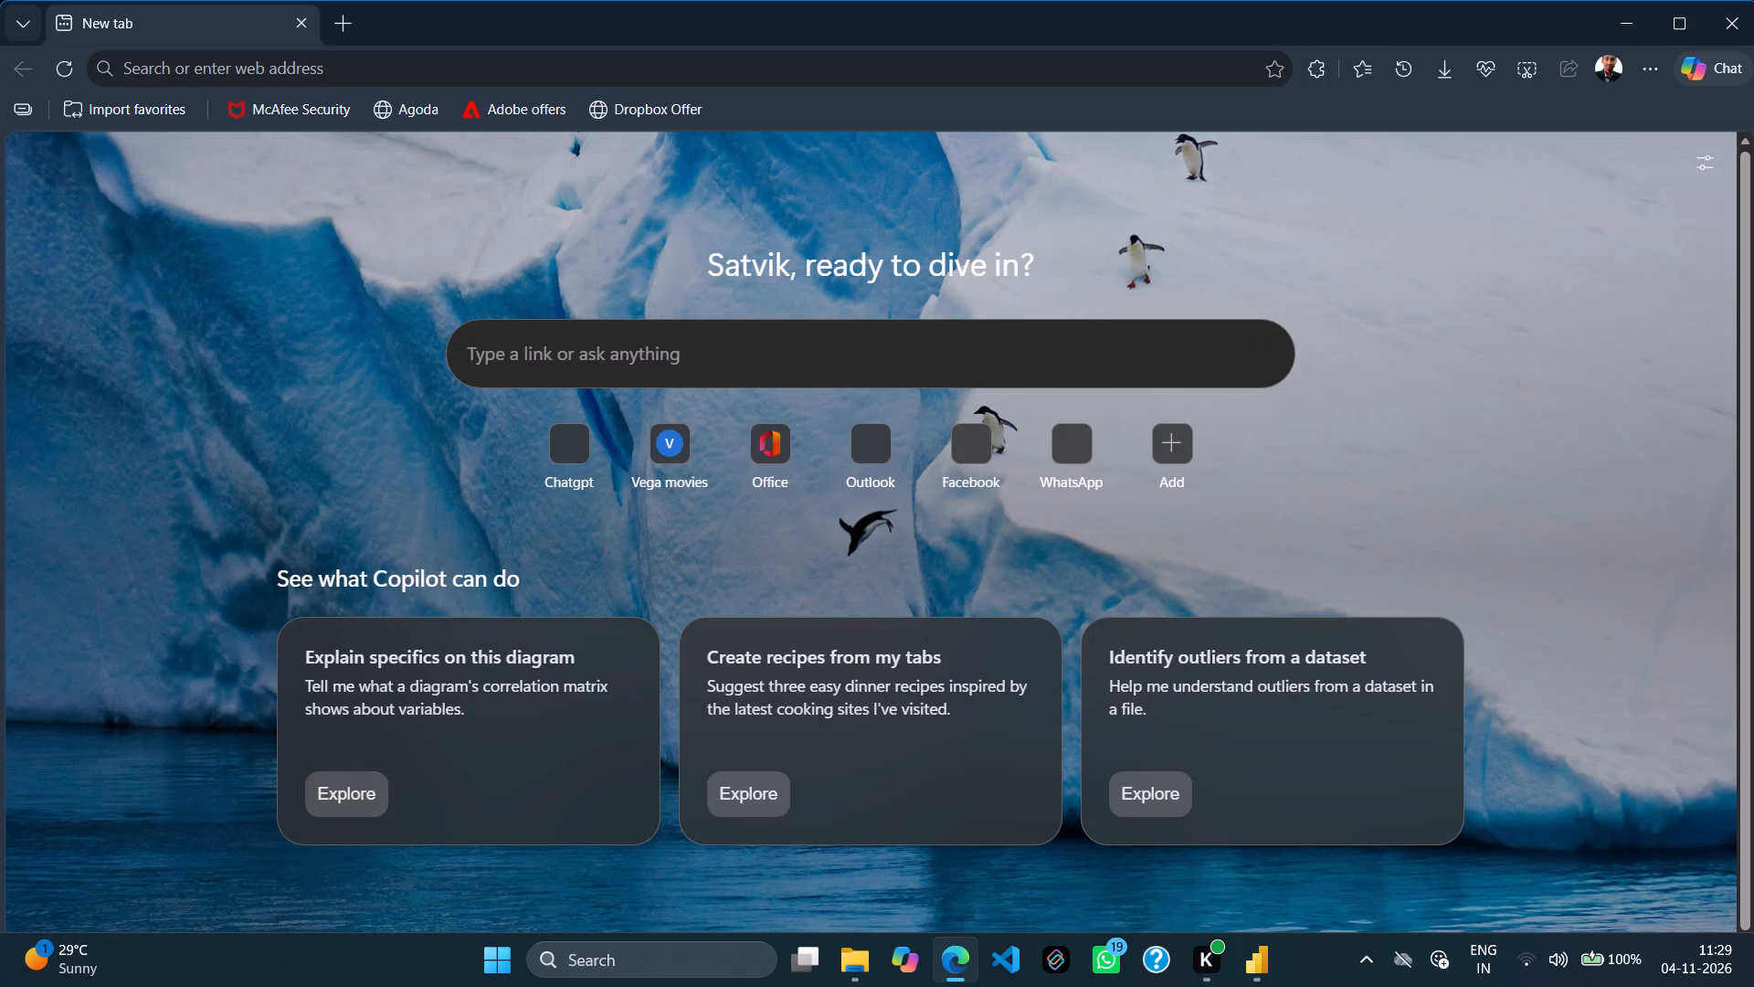
text(cha-)
key(BackSpace)
text(to)
key(BackSpace)
text(pg)
key(BackSpace)
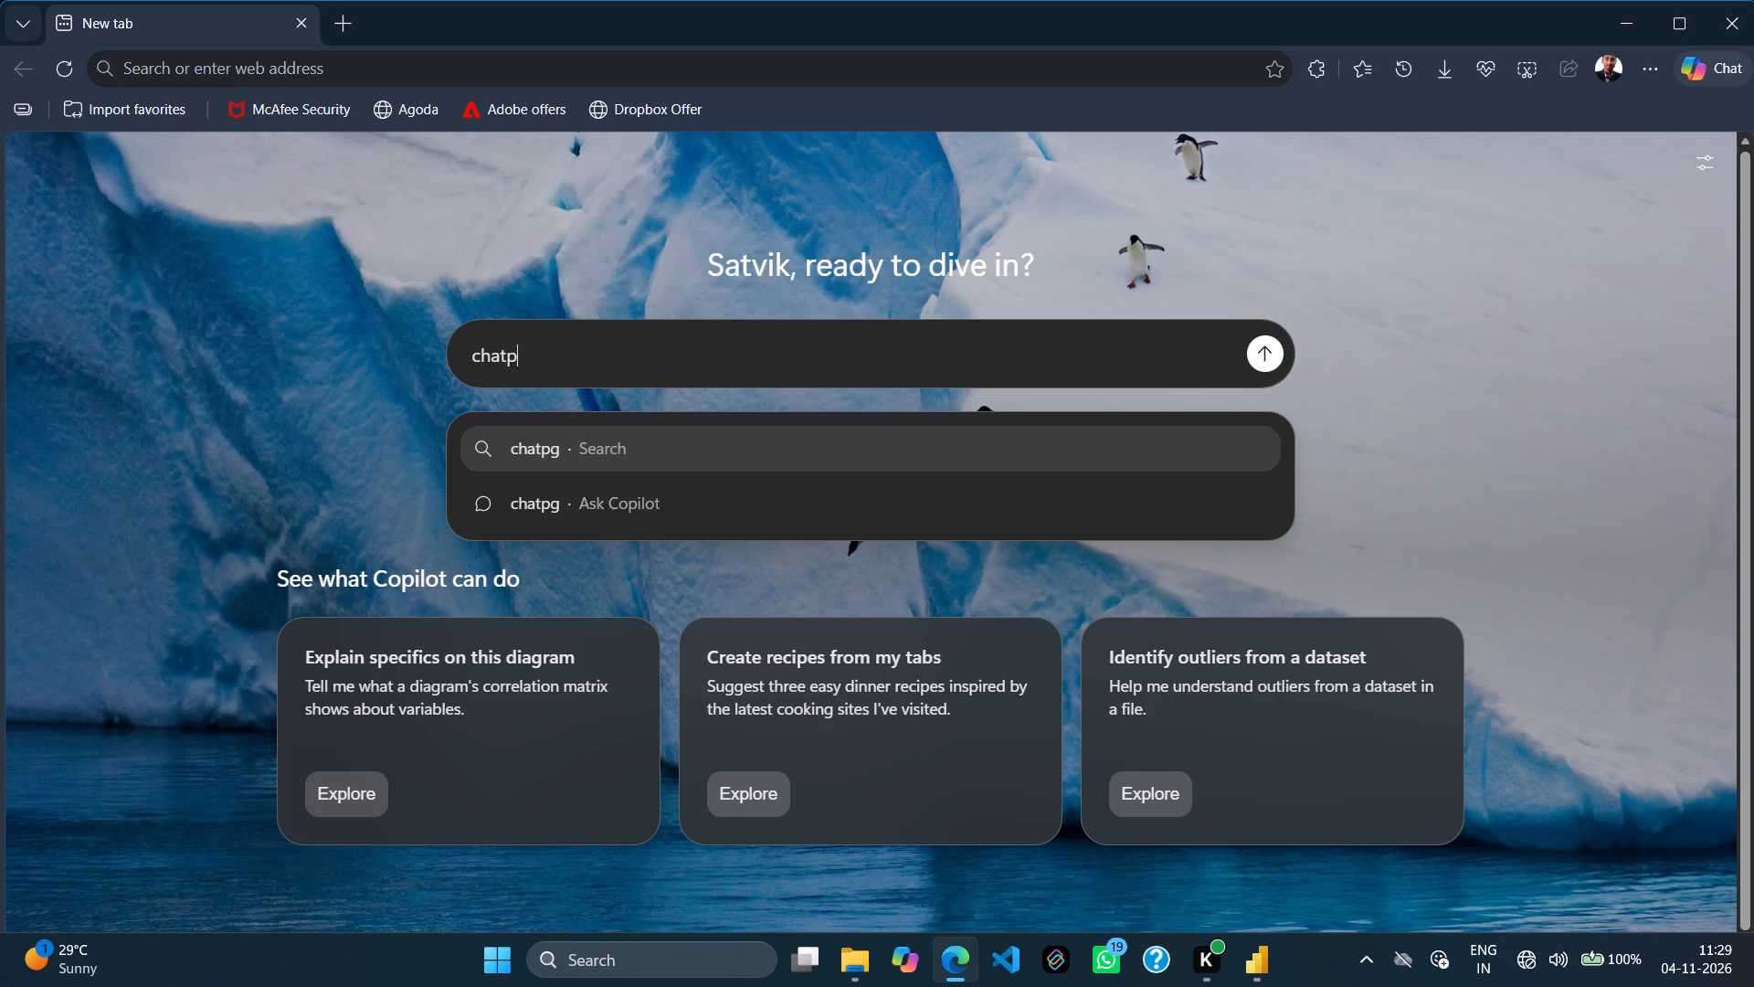
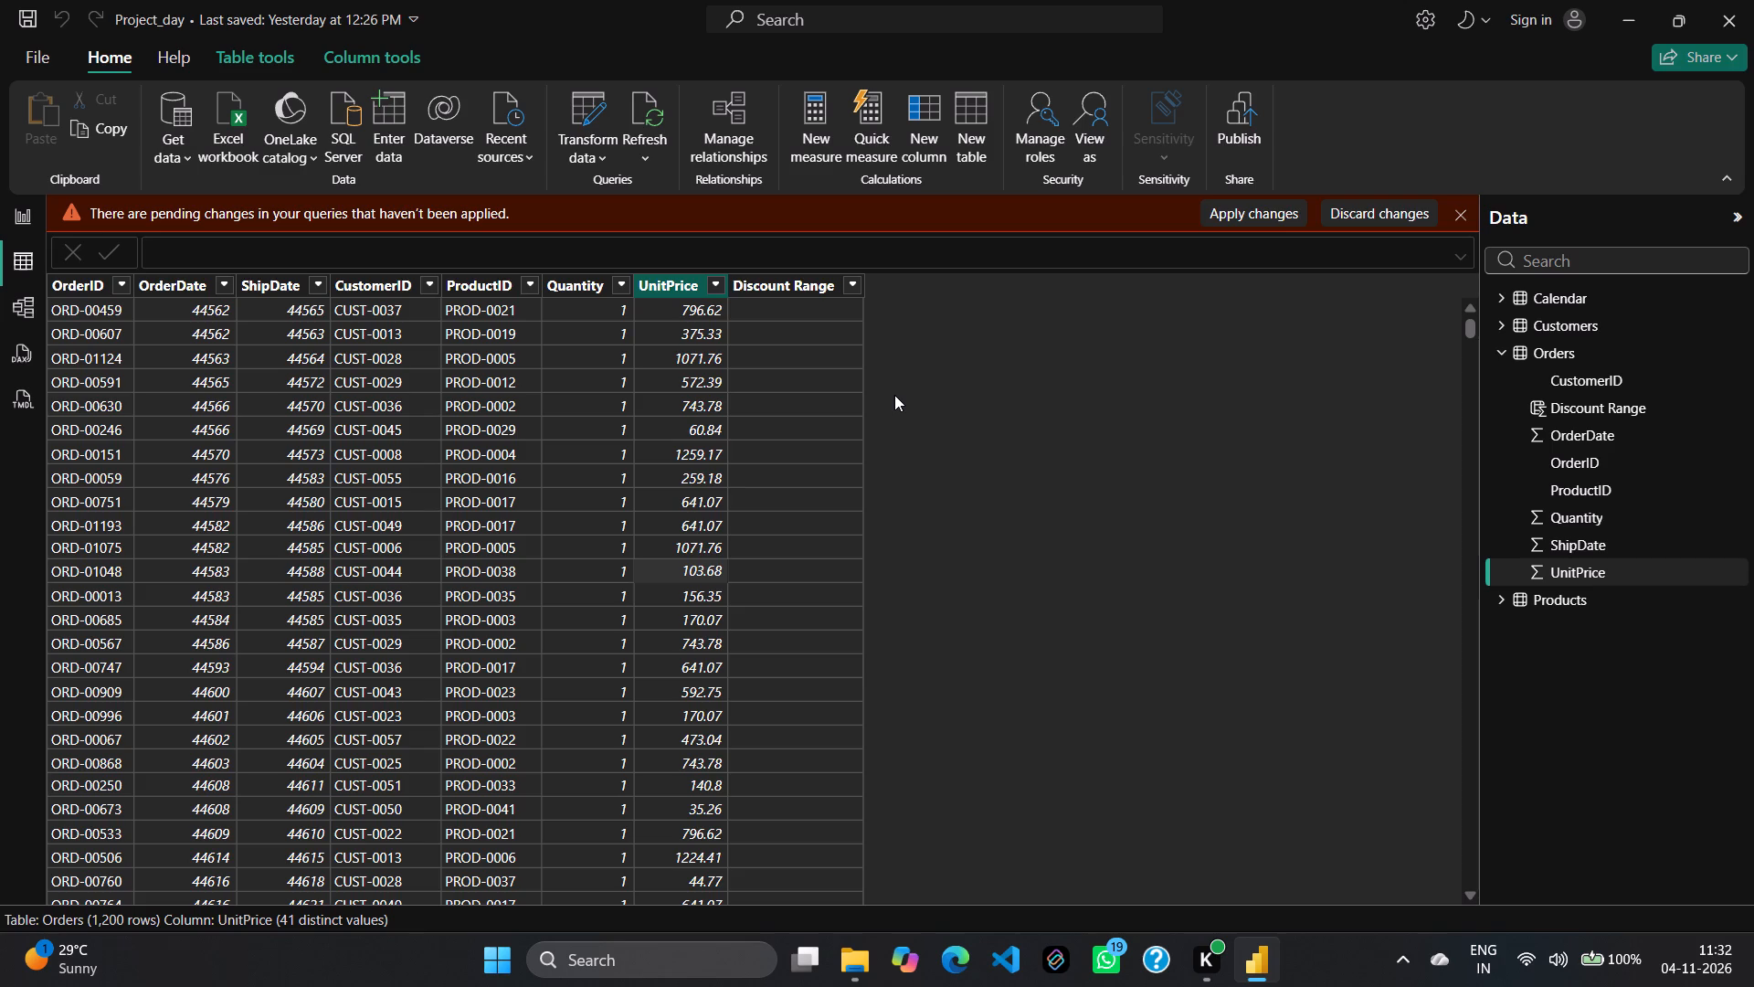
Examine the rows of the Orders table, including the CustomerID, UnitPrice and Discount Range columns.
drag(383, 685, 383, 694)
scroll(383, 685, down, 9)
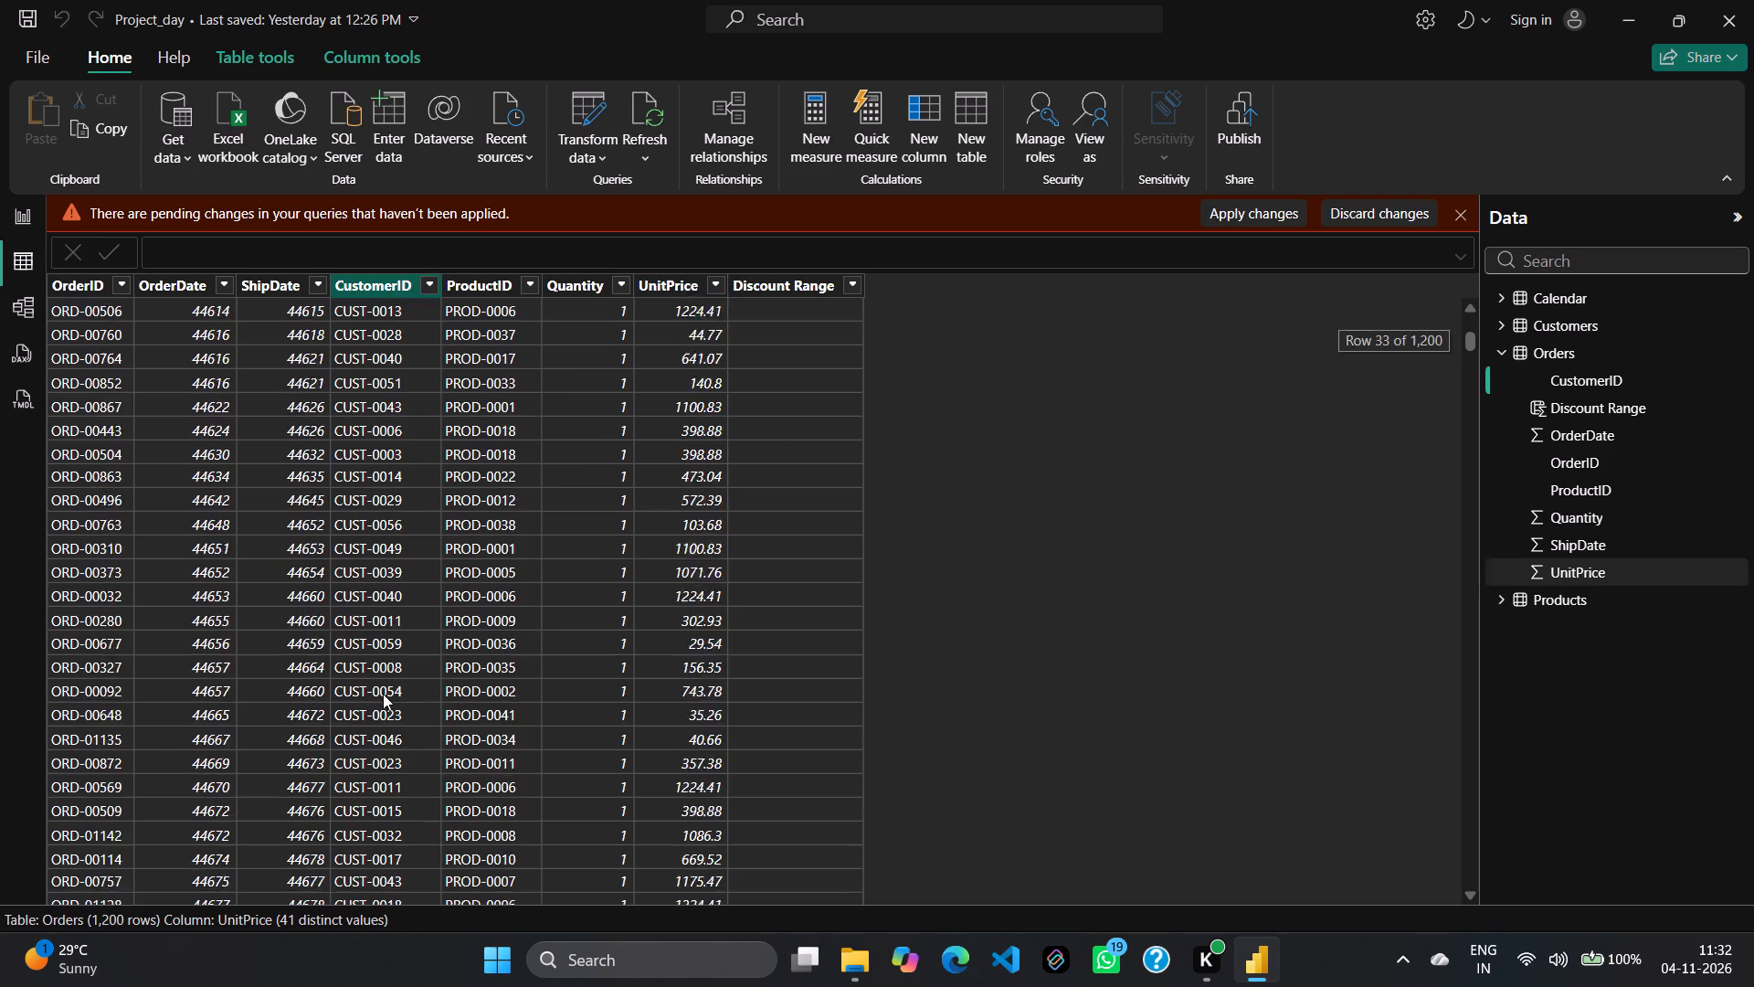
scroll(383, 694, up, 10)
scroll(380, 677, down, 11)
scroll(380, 677, up, 10)
scroll(392, 664, down, 9)
scroll(393, 655, up, 8)
scroll(407, 589, down, 8)
scroll(407, 589, up, 1)
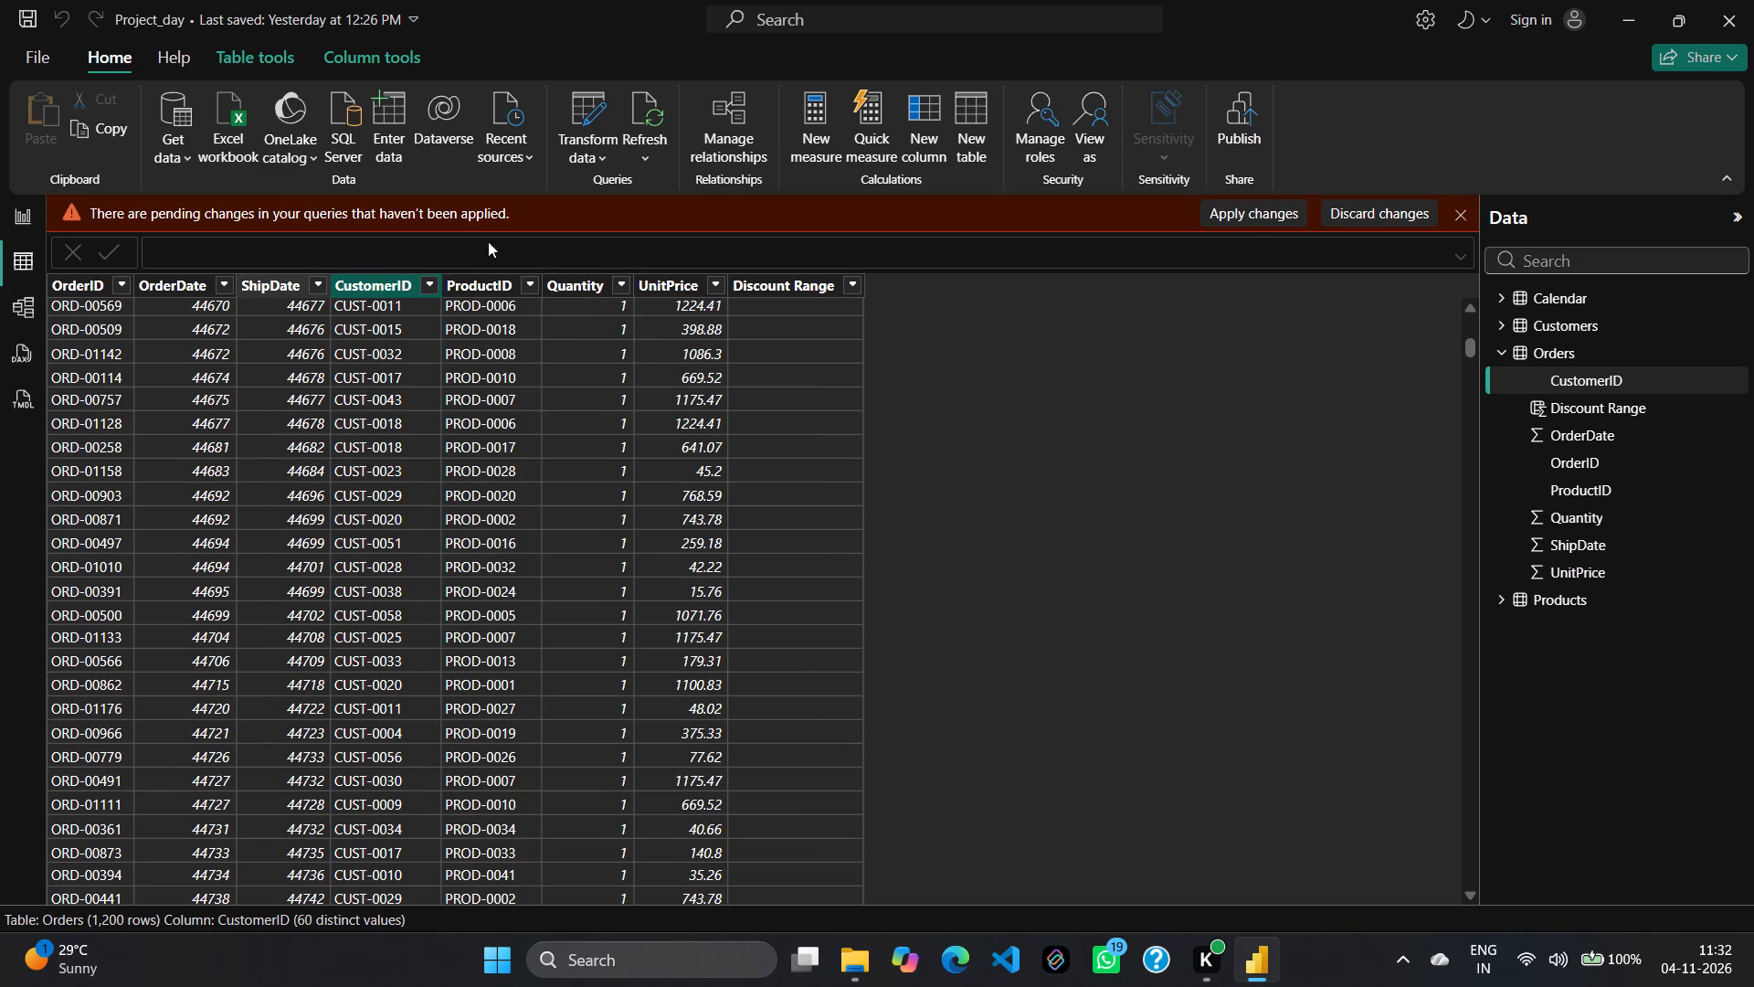
scroll(983, 312, down, 8)
scroll(1289, 280, up, 5)
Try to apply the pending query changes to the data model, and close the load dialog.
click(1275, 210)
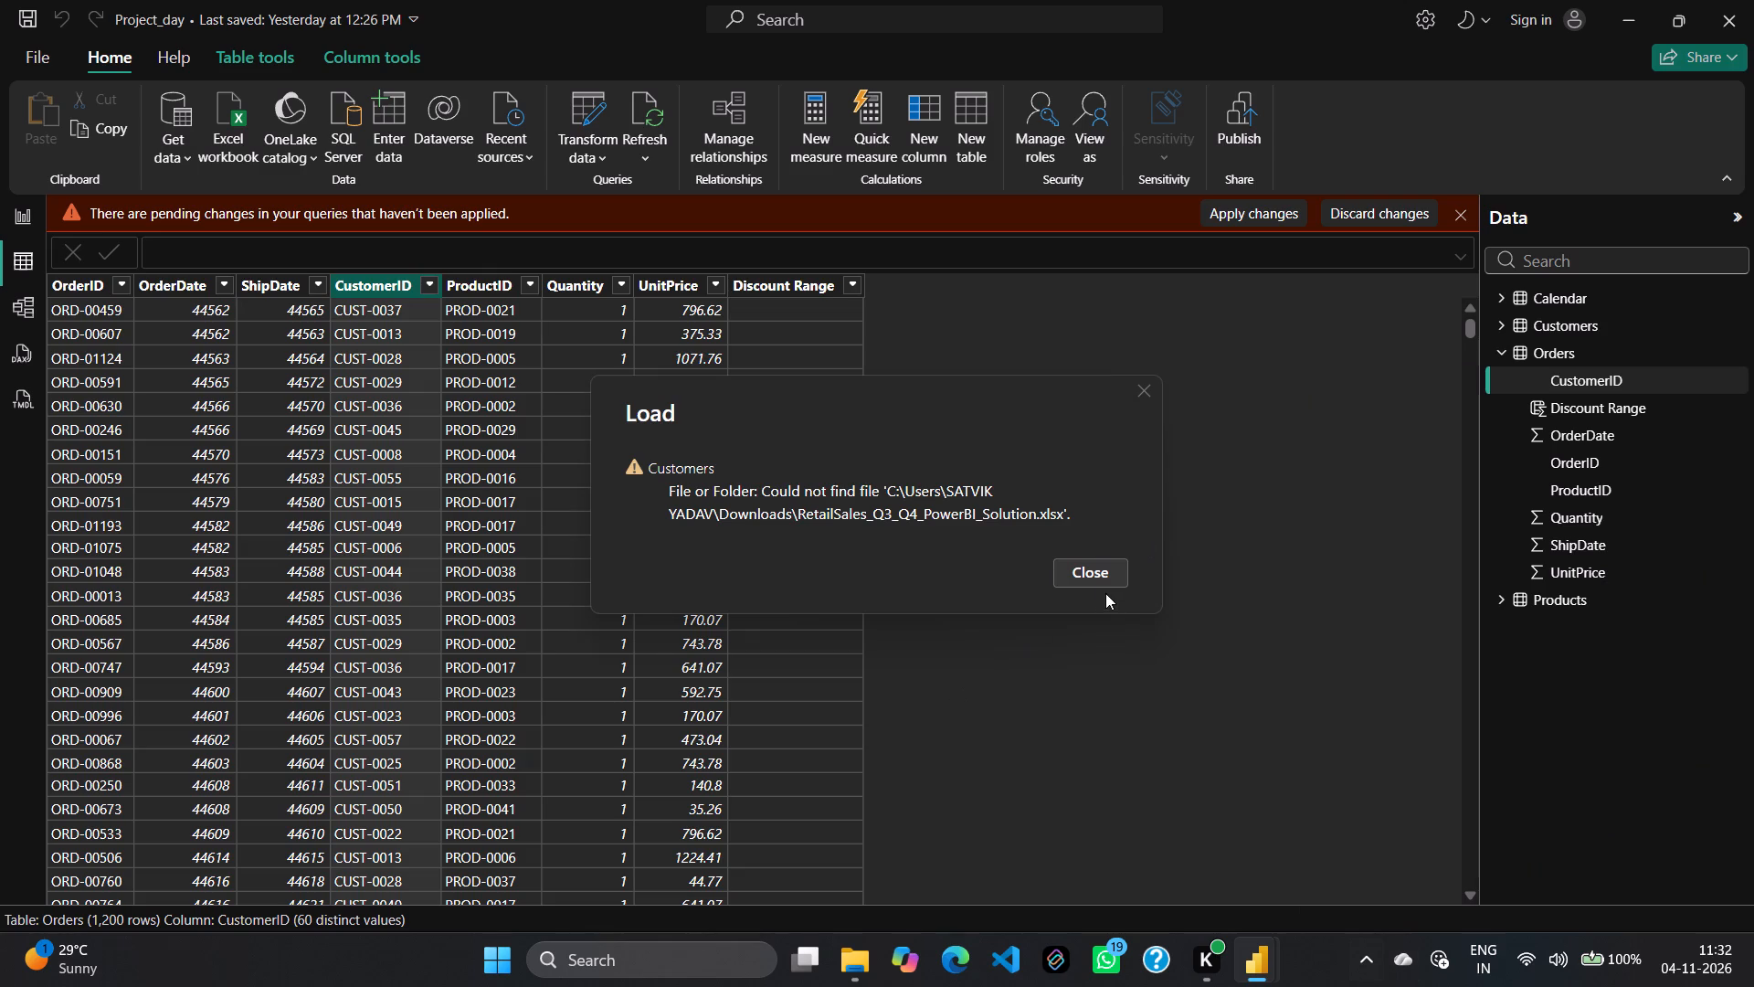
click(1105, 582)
Check the network and other toggles across the Windows quick settings pages, and close quick settings.
click(1600, 959)
scroll(1537, 790, down, 8)
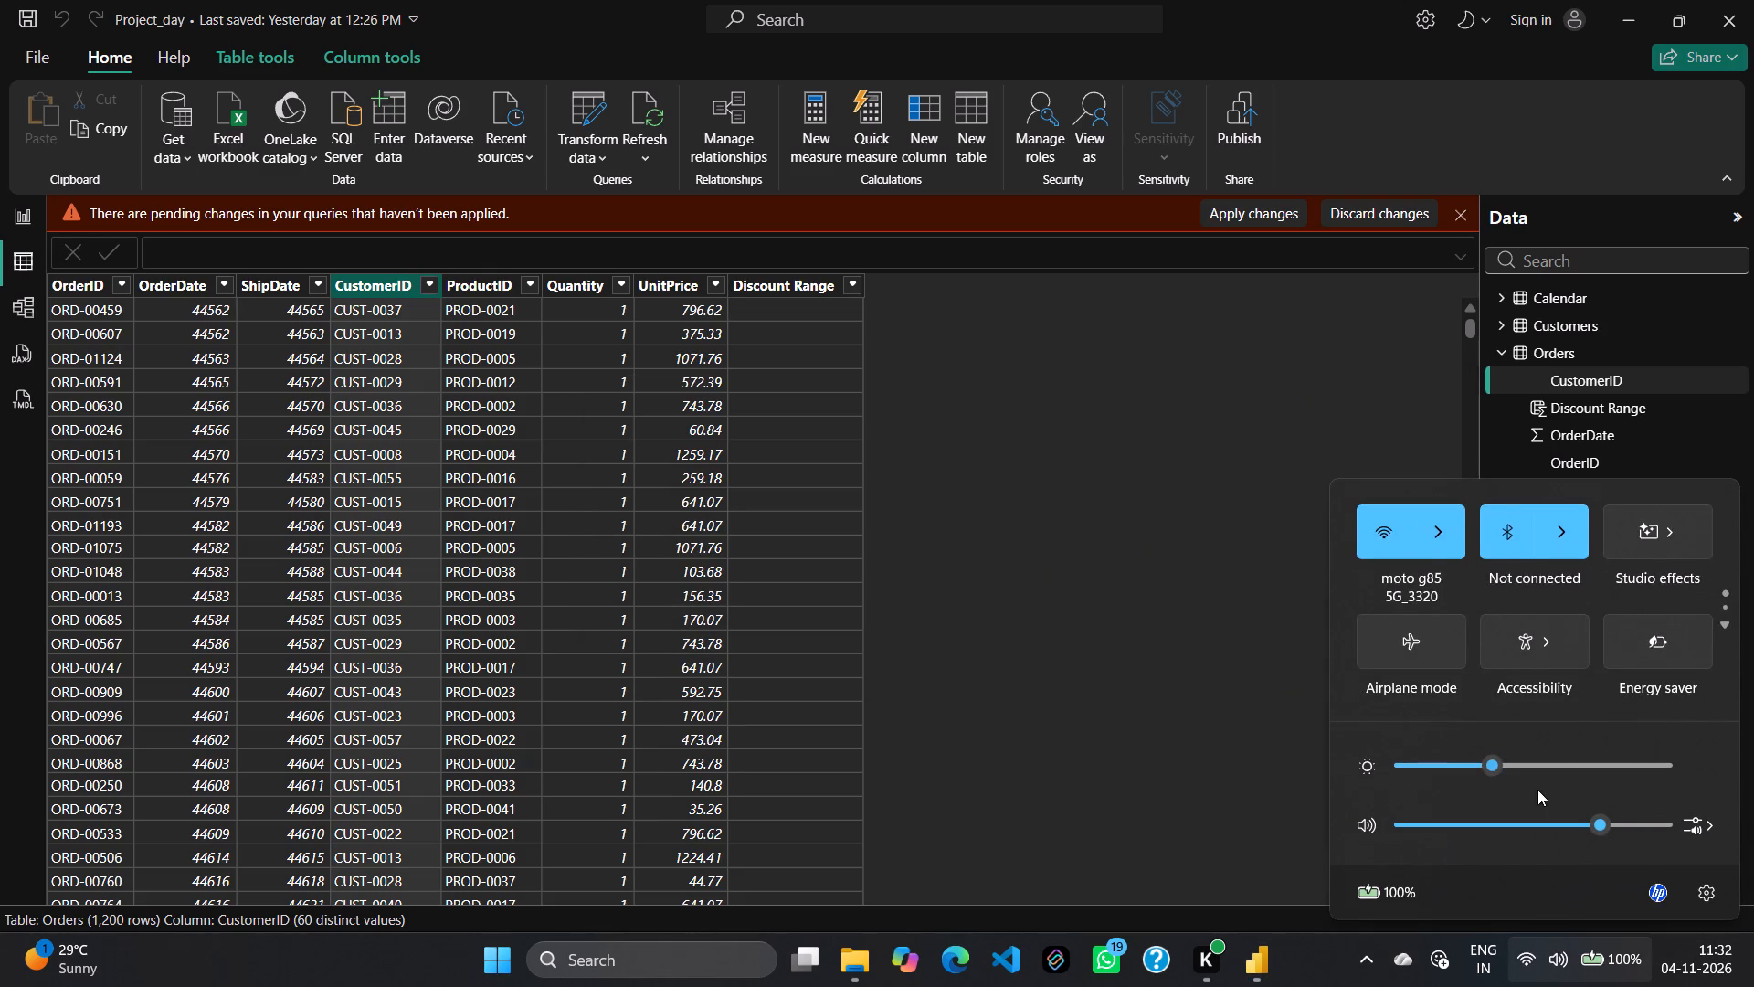
scroll(1664, 575, down, 13)
scroll(1669, 629, up, 5)
click(1379, 339)
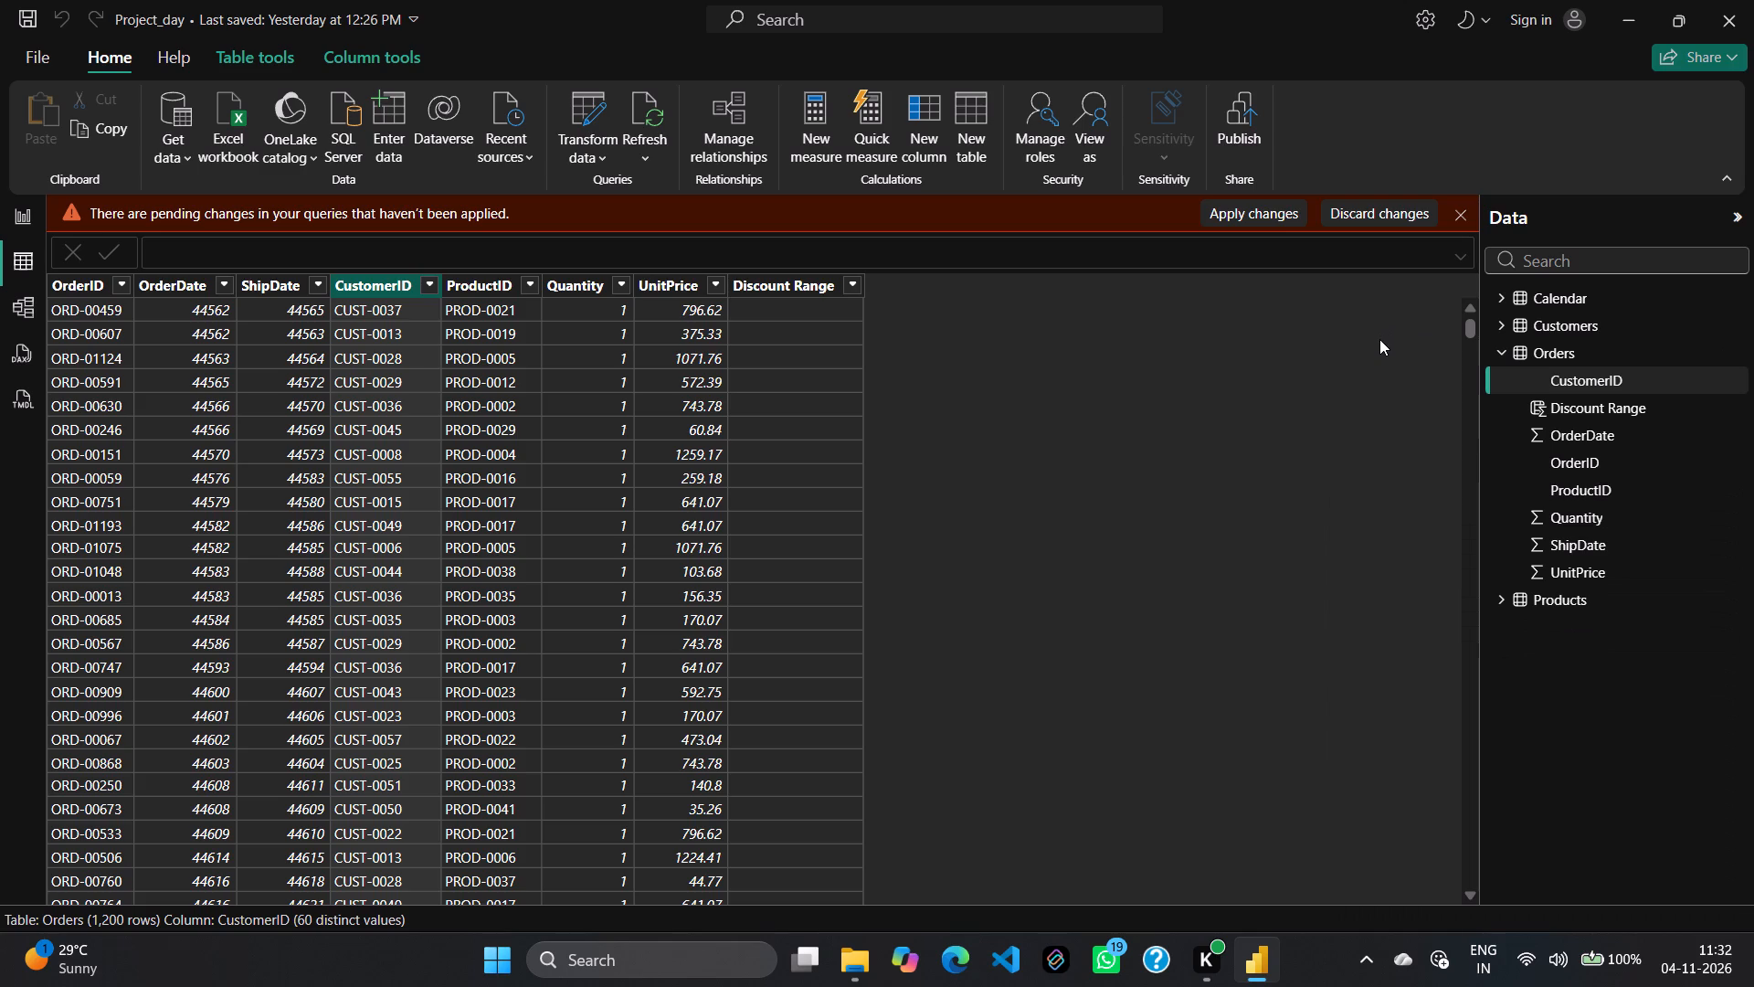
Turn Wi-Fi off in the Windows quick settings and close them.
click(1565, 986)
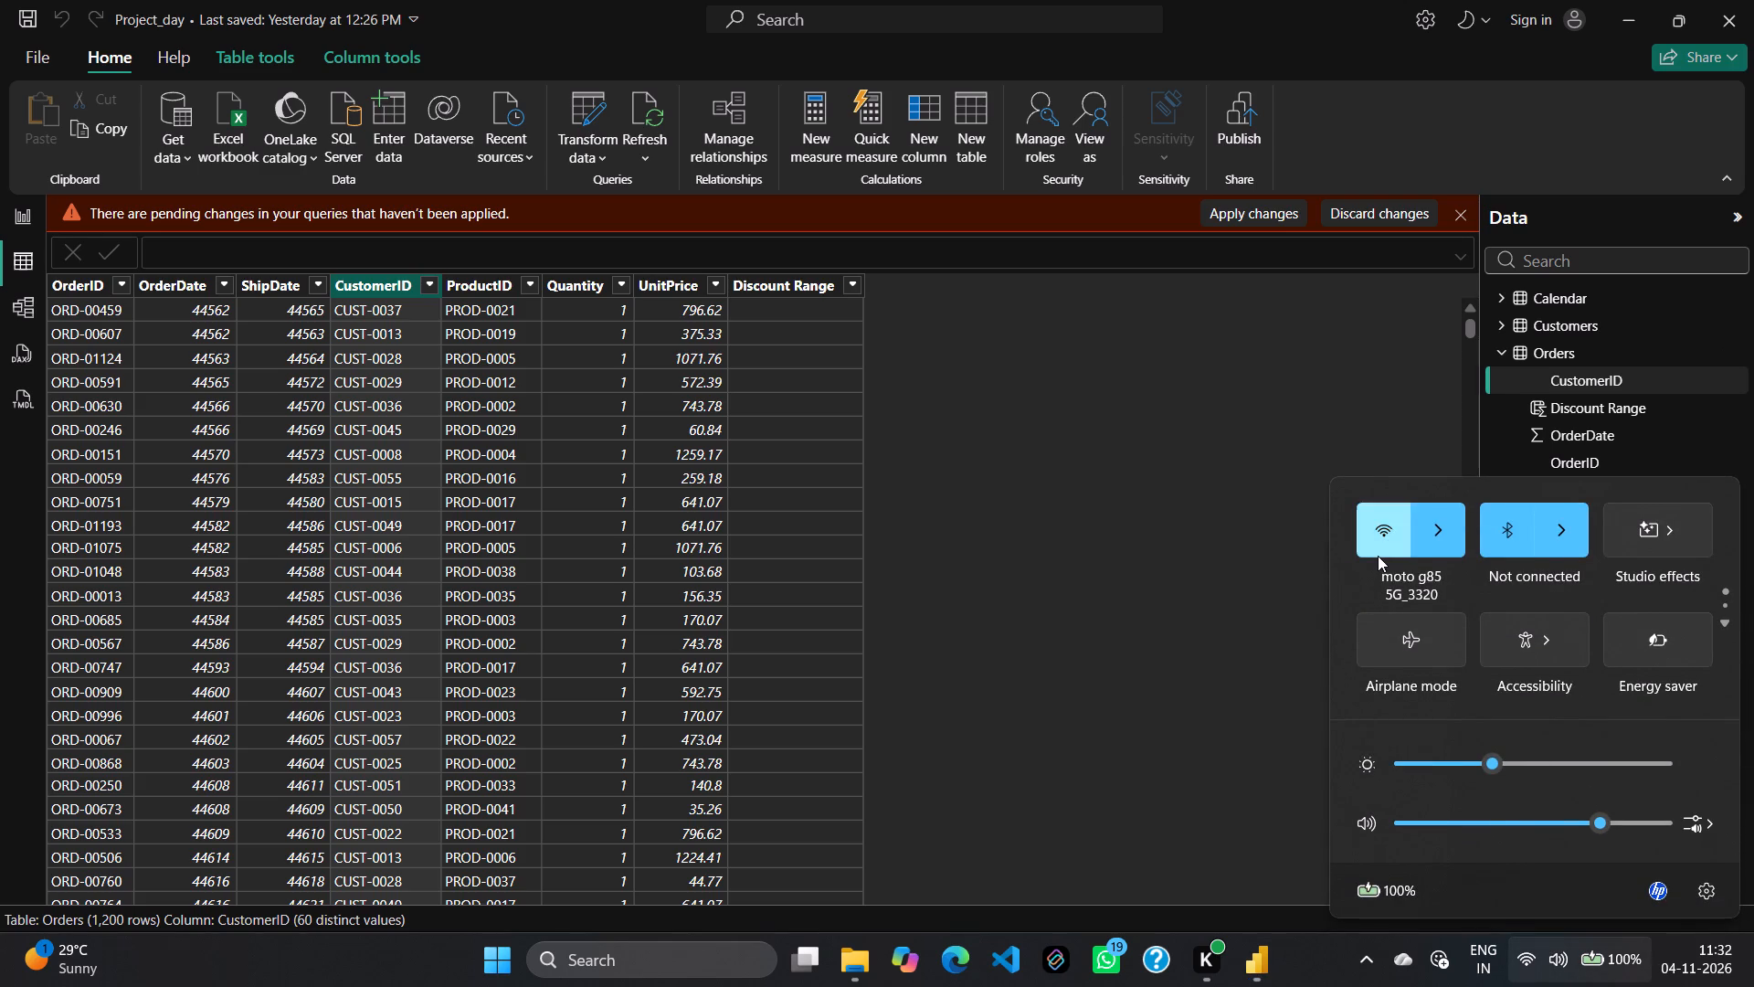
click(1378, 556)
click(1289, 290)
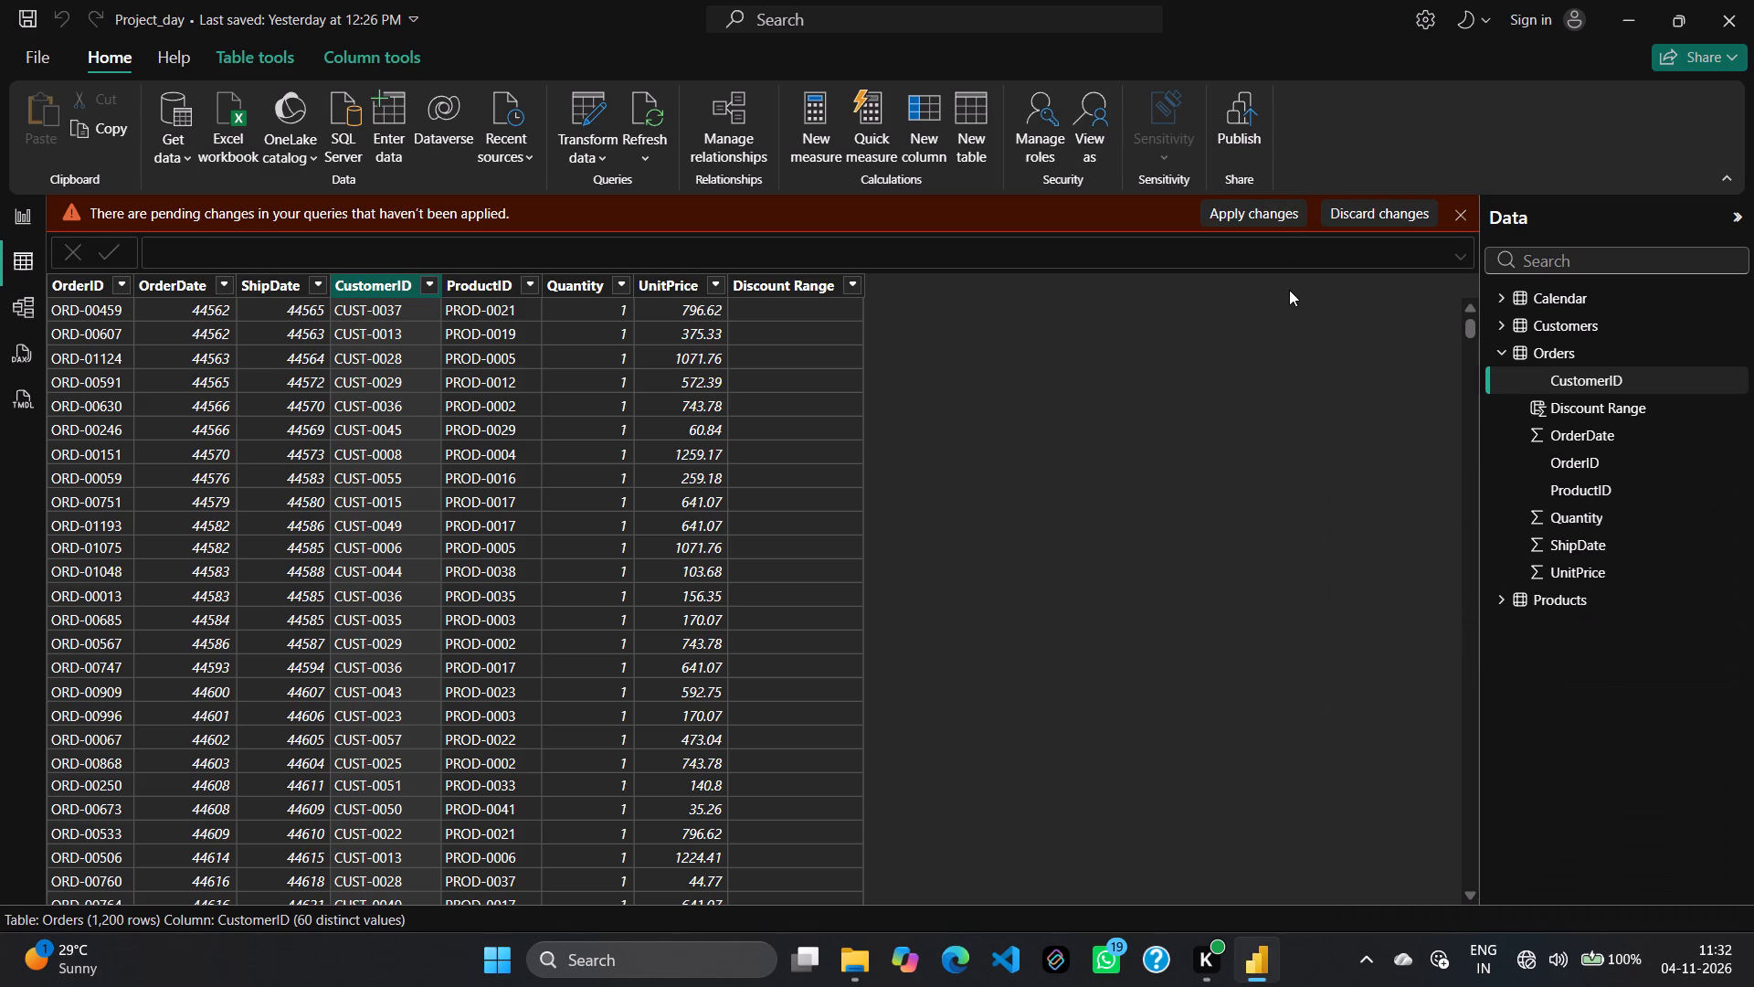
Check the mobile hotspot toggle in the Windows quick settings, and close them.
click(1547, 976)
scroll(1552, 500, down, 5)
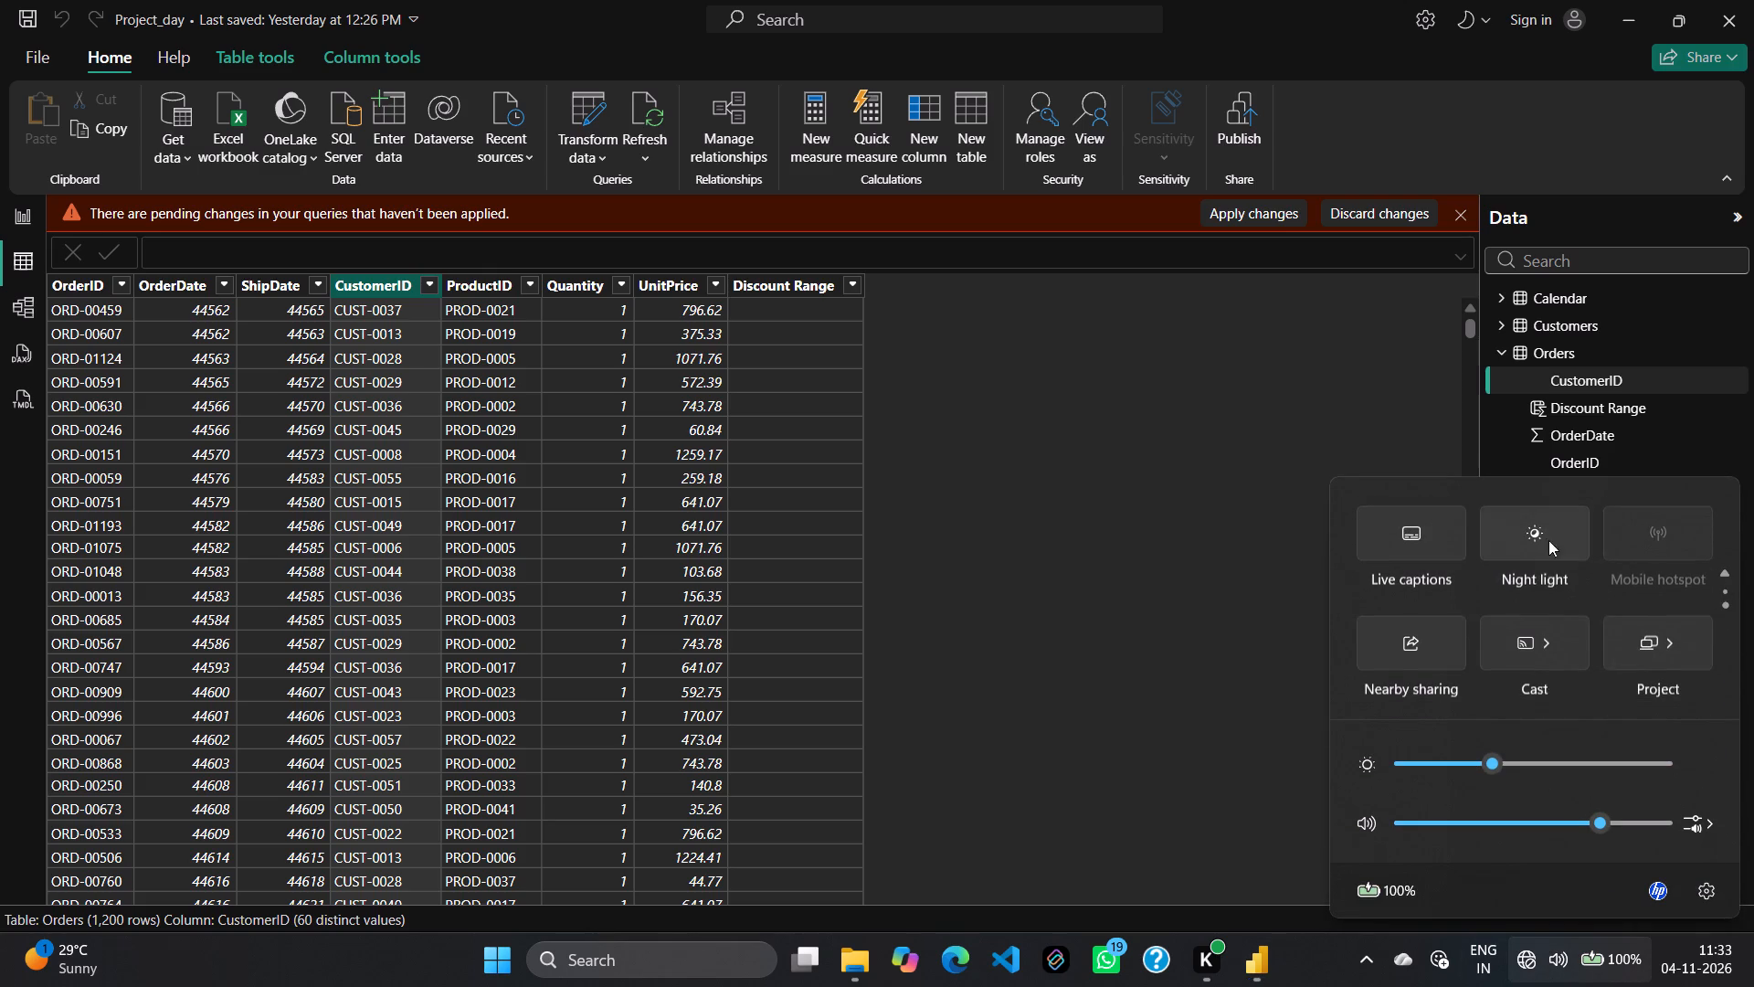
scroll(1547, 571, down, 5)
scroll(1562, 697, up, 16)
click(1177, 579)
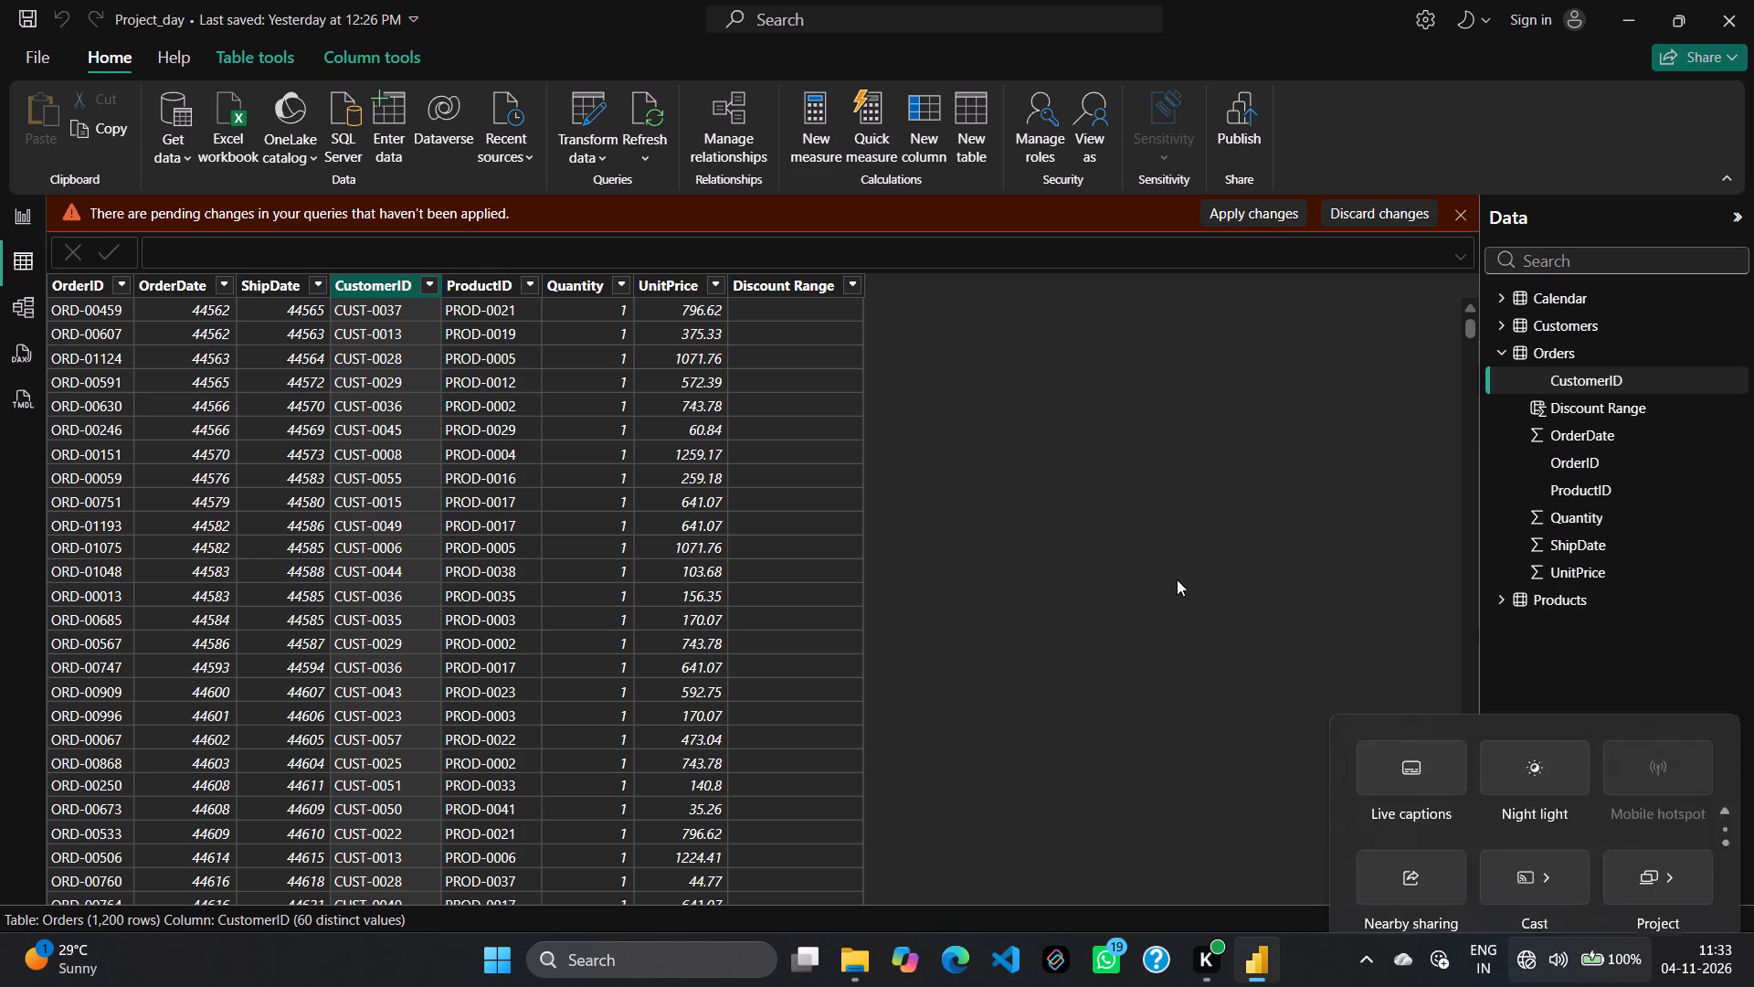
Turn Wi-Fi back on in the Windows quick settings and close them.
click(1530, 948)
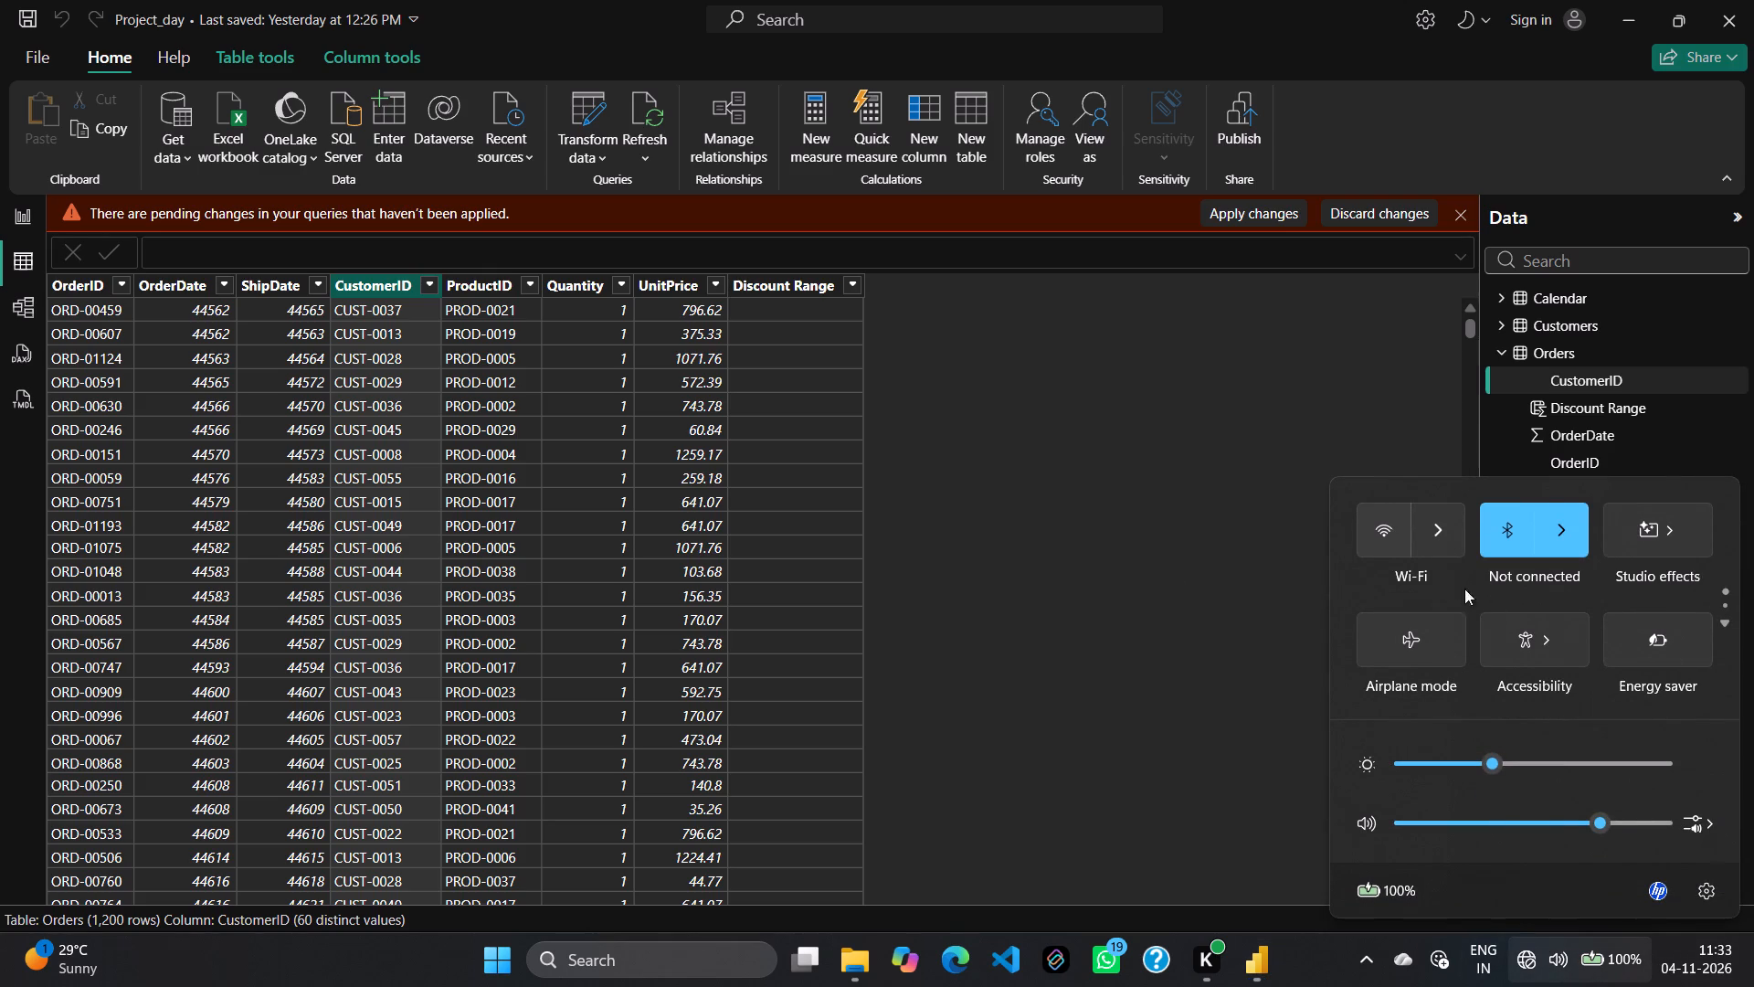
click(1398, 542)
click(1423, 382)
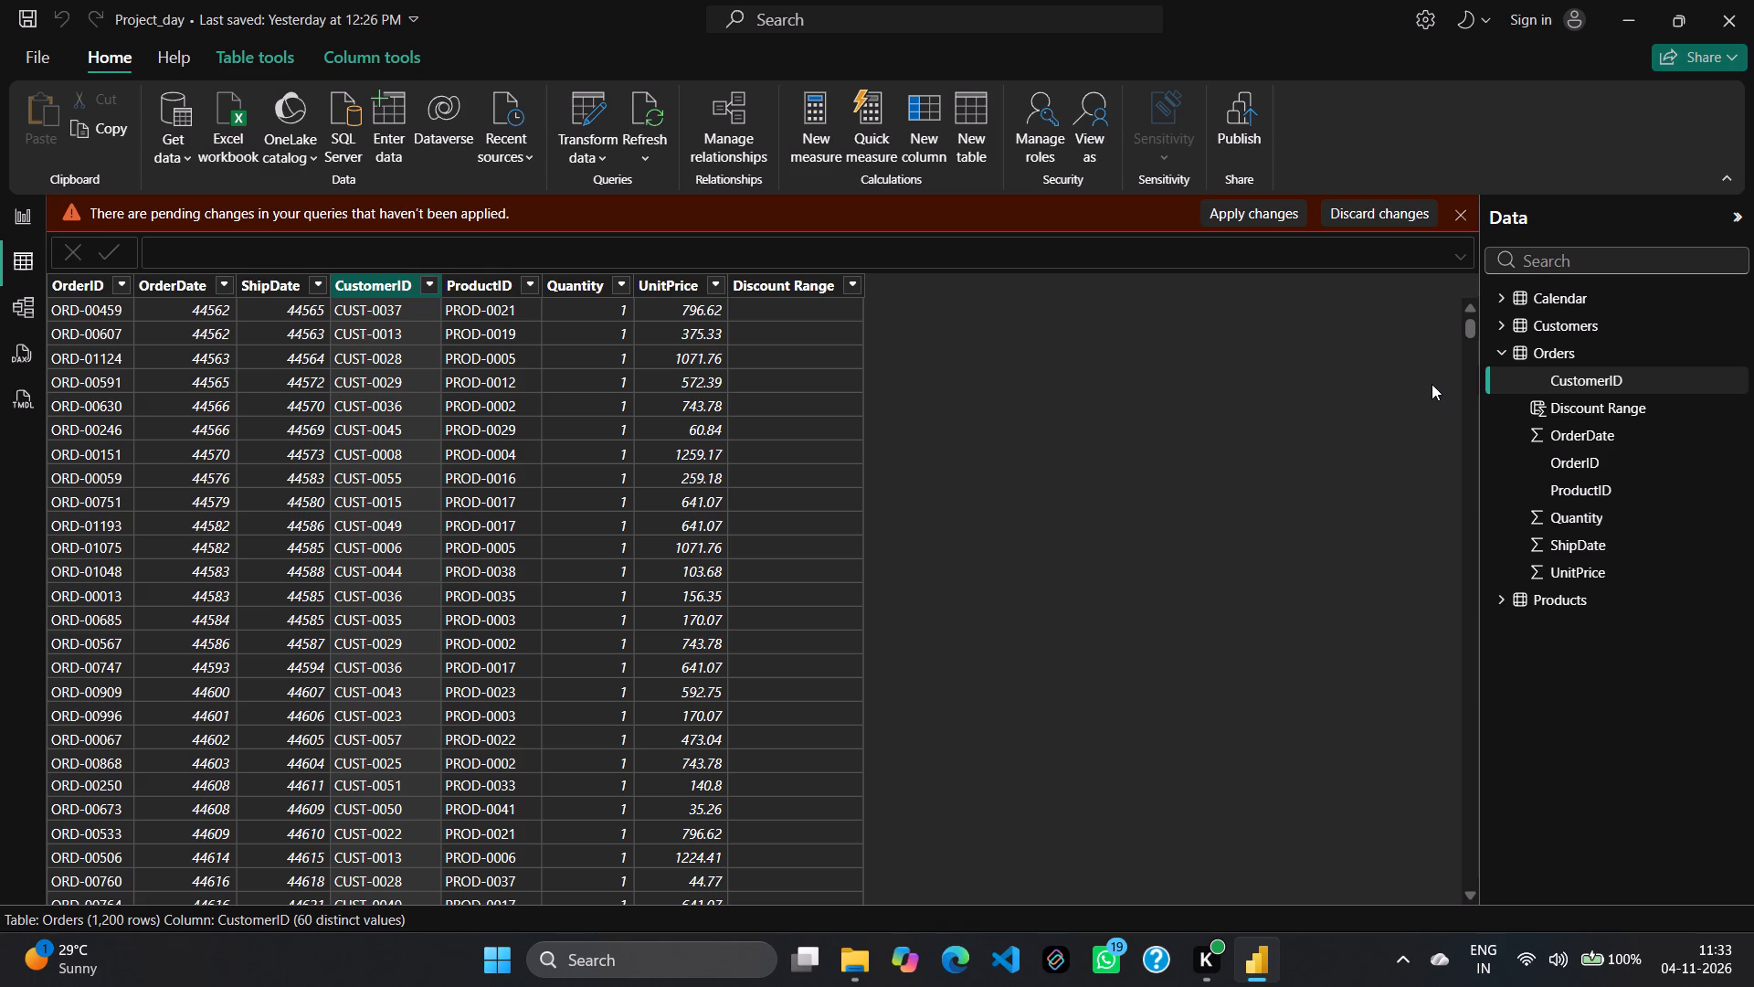
Restart the Windows graphics driver, repeating the reset several times.
scroll(856, 451, down, 9)
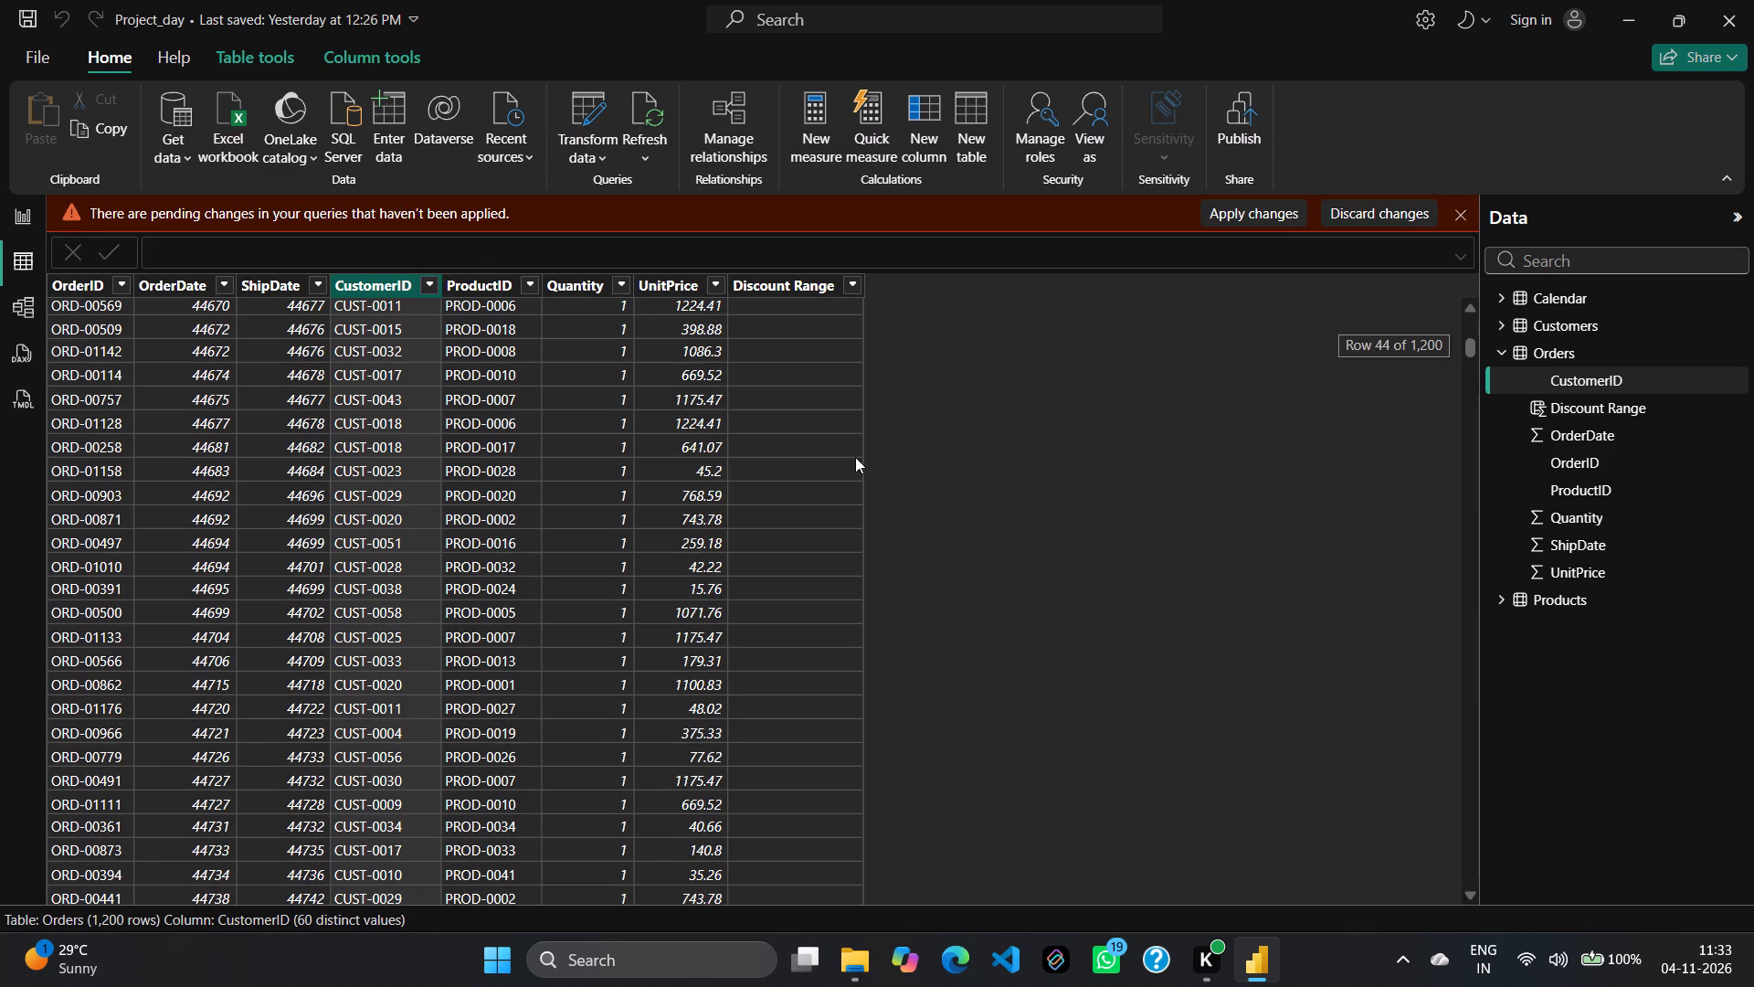
key(ctrl+shift+super+b)
key(ctrl+shift+super+b)
key(ctrl+shift+super+b)
key(ctrl+shift+super+b)
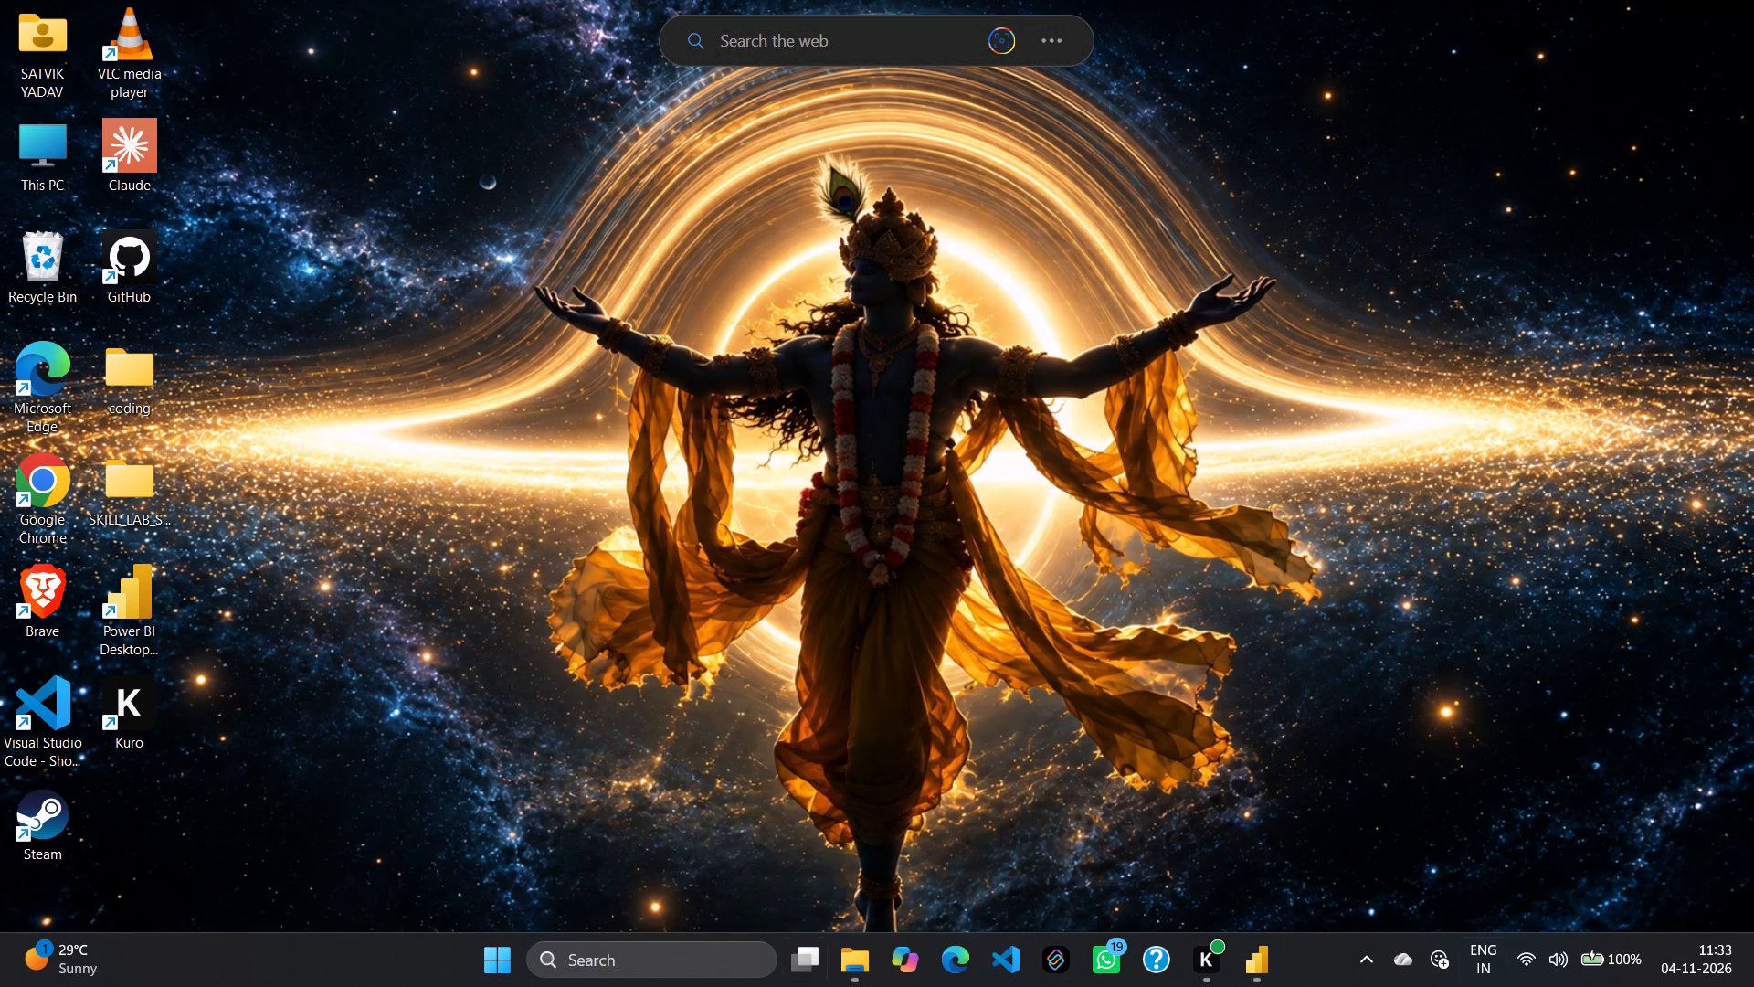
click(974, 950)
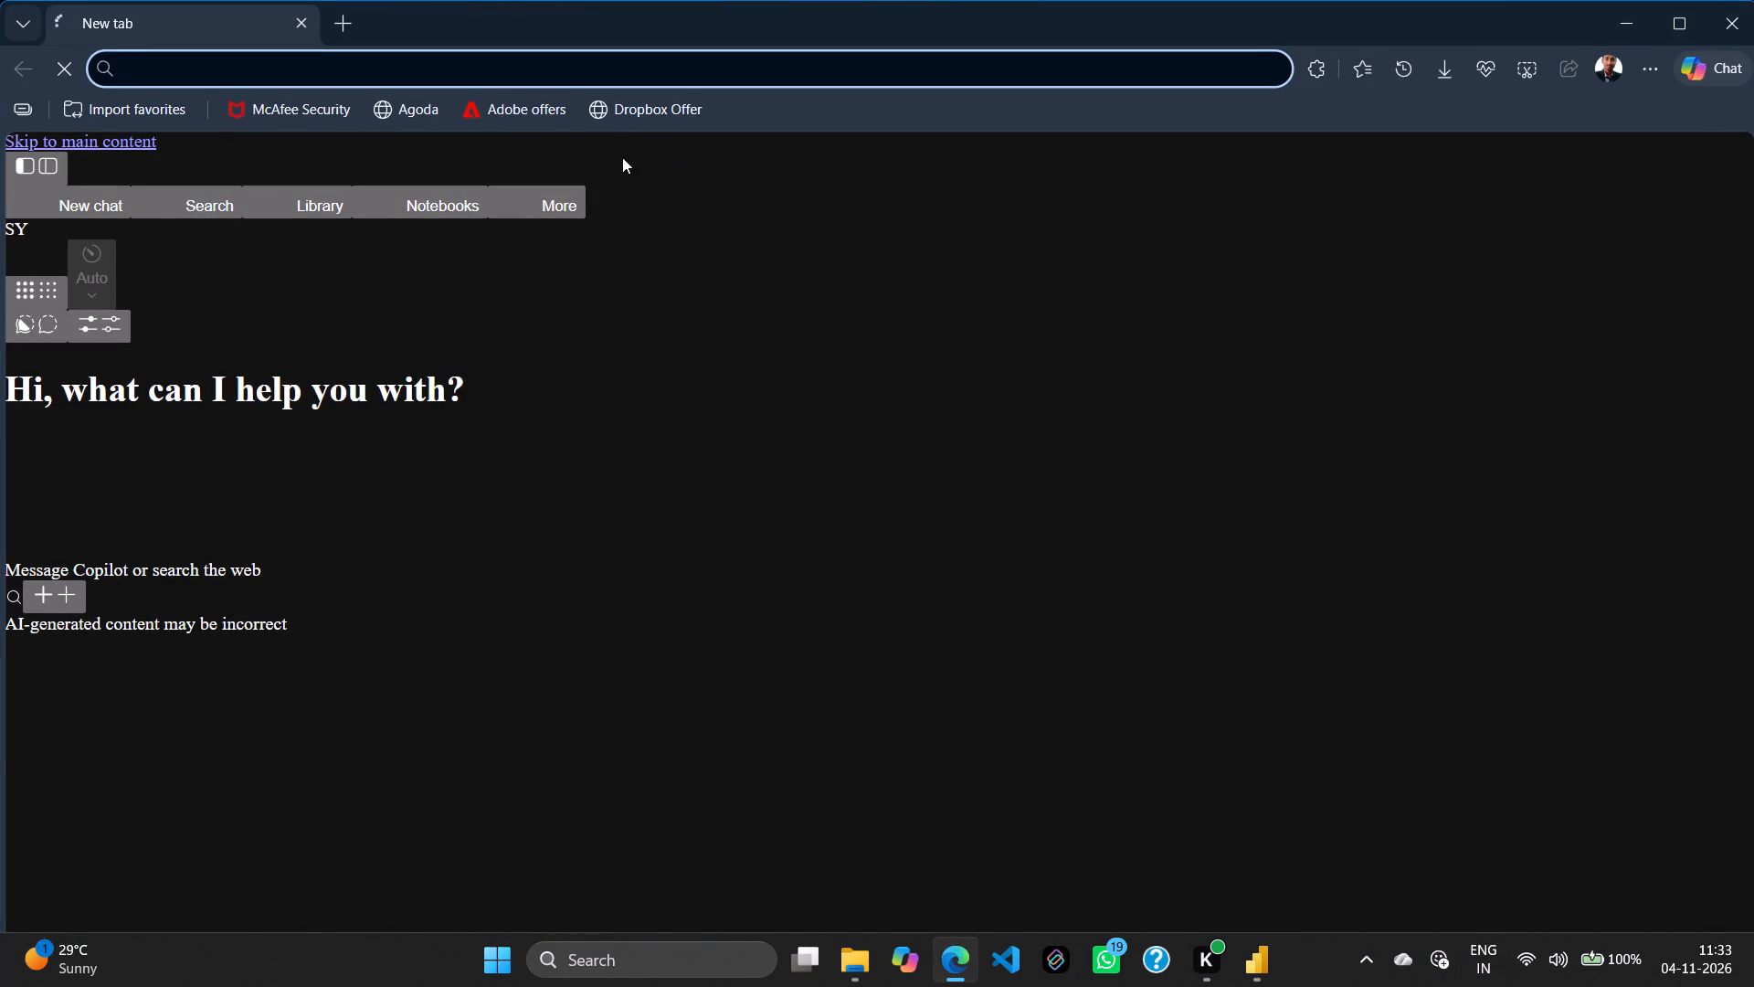